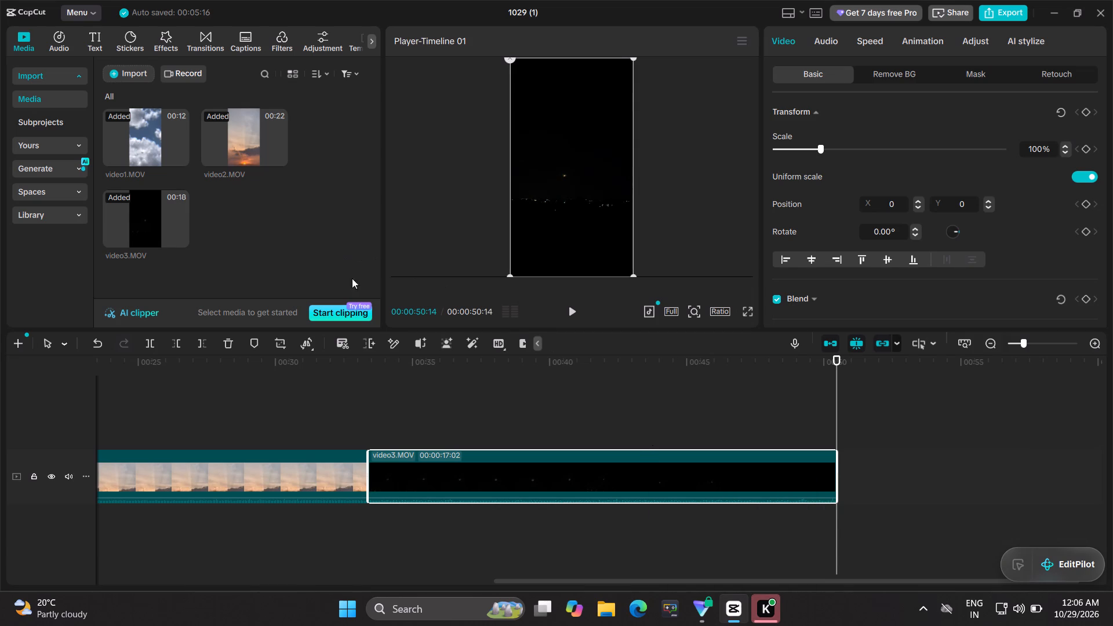
Move the playhead back from the end of the video3.MOV clip to the start of the timeline at 00:00:00:00.
scroll(379, 426, "right", 11)
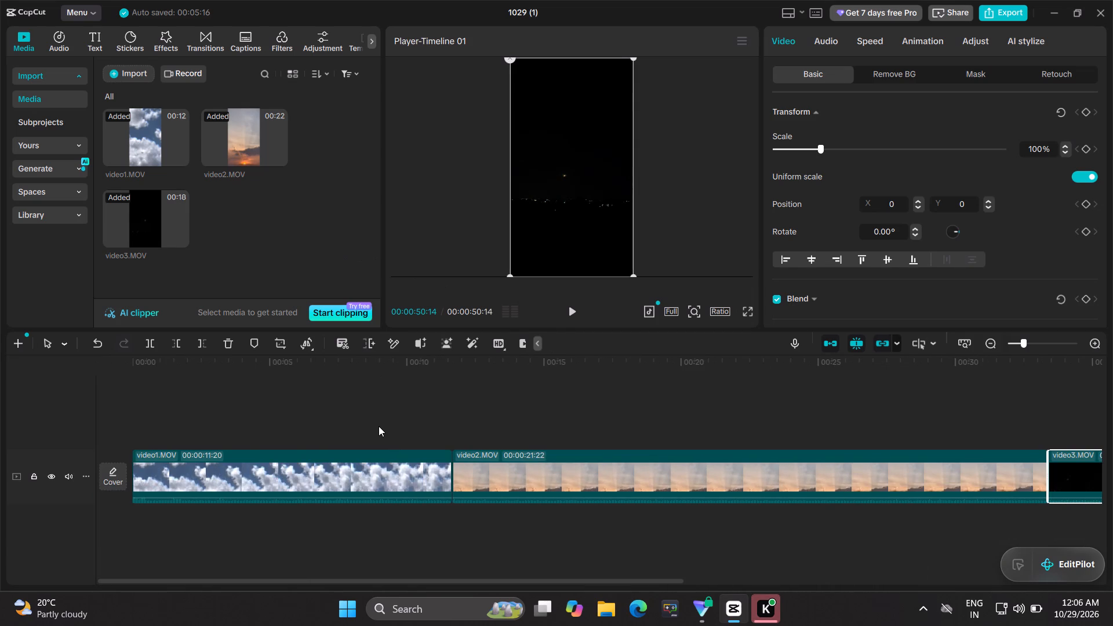
scroll(777, 428, "left", 6)
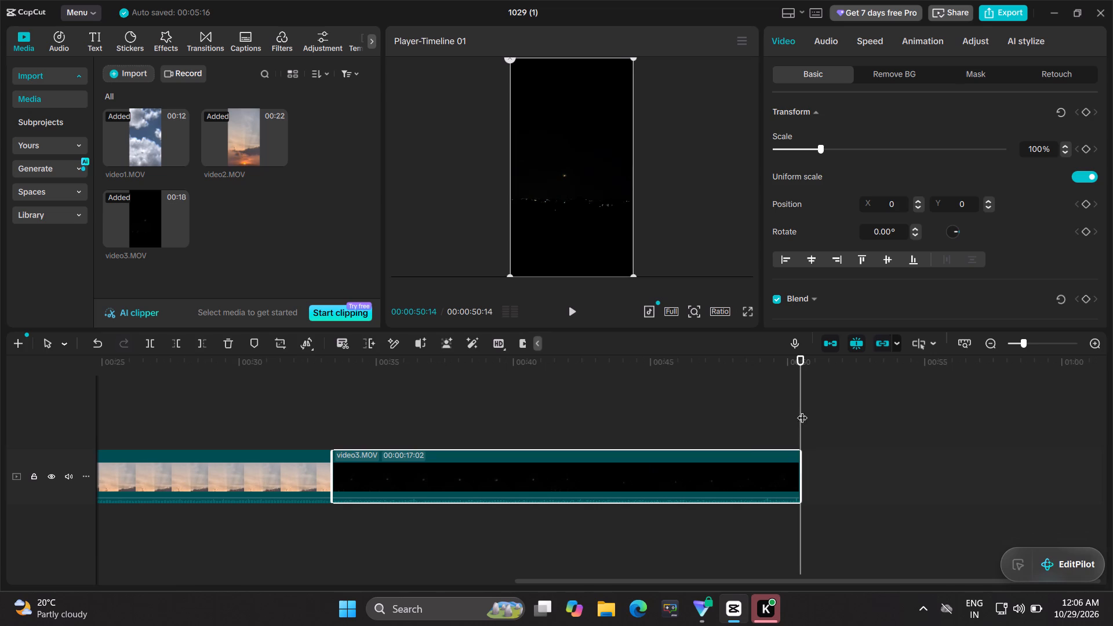
left_click_drag(803, 358, 439, 421)
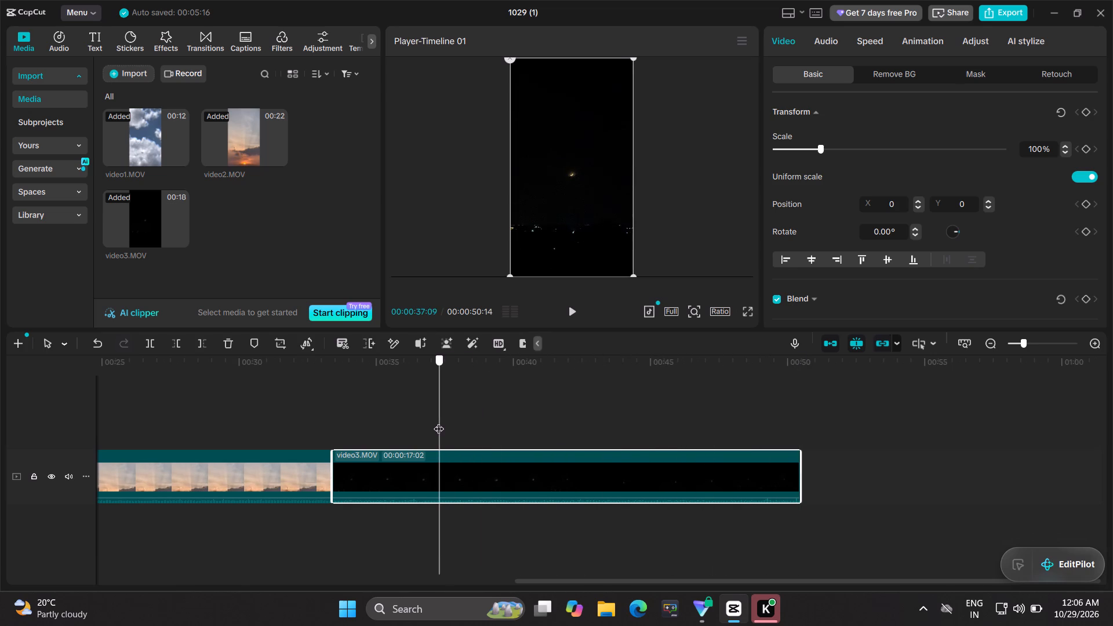
left_click_drag(439, 421, 286, 442)
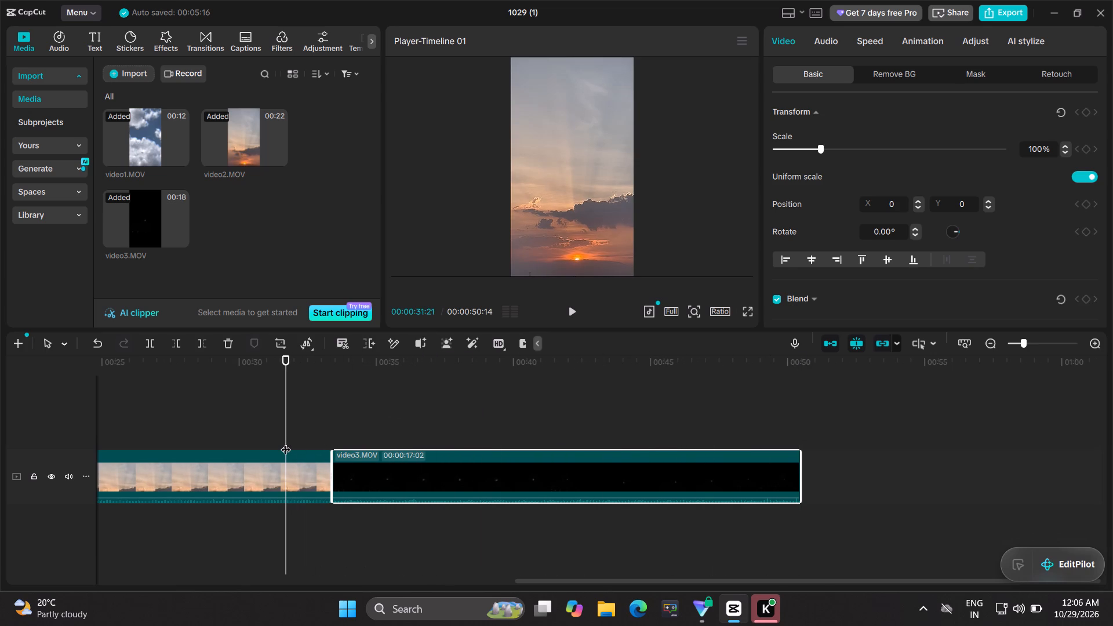
left_click_drag(286, 442, 51, 500)
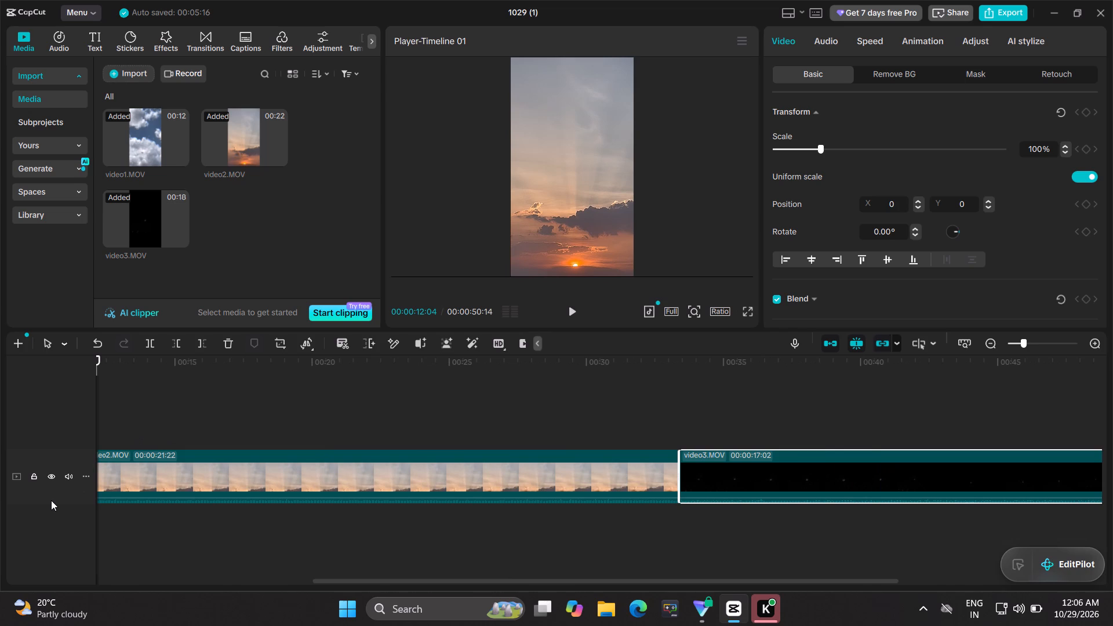
scroll(112, 443, "right", 3)
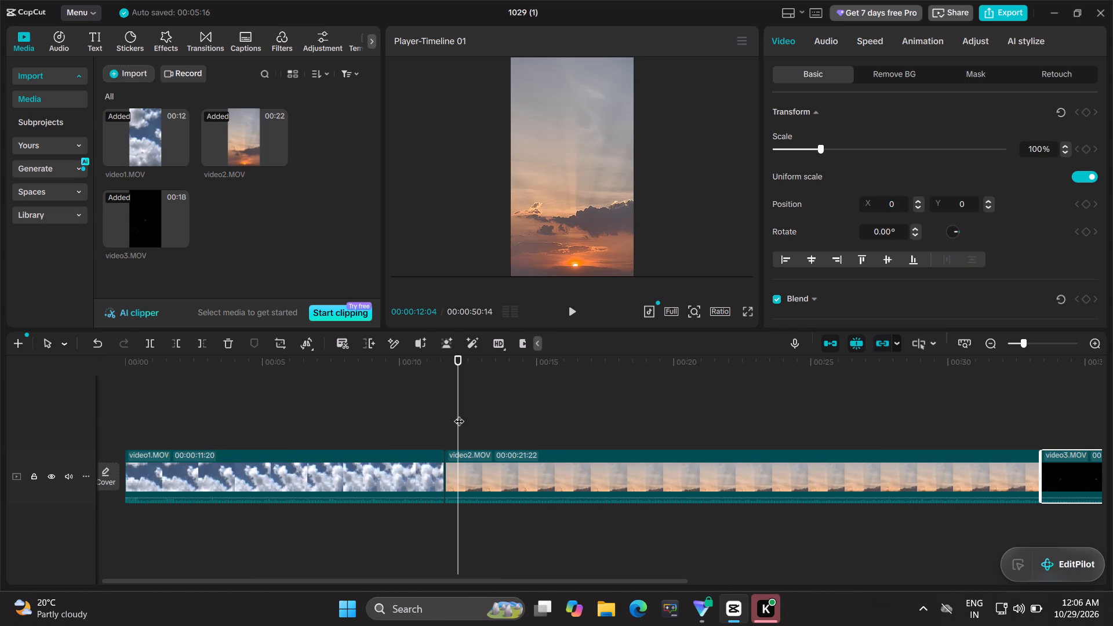
left_click_drag(459, 414, 19, 540)
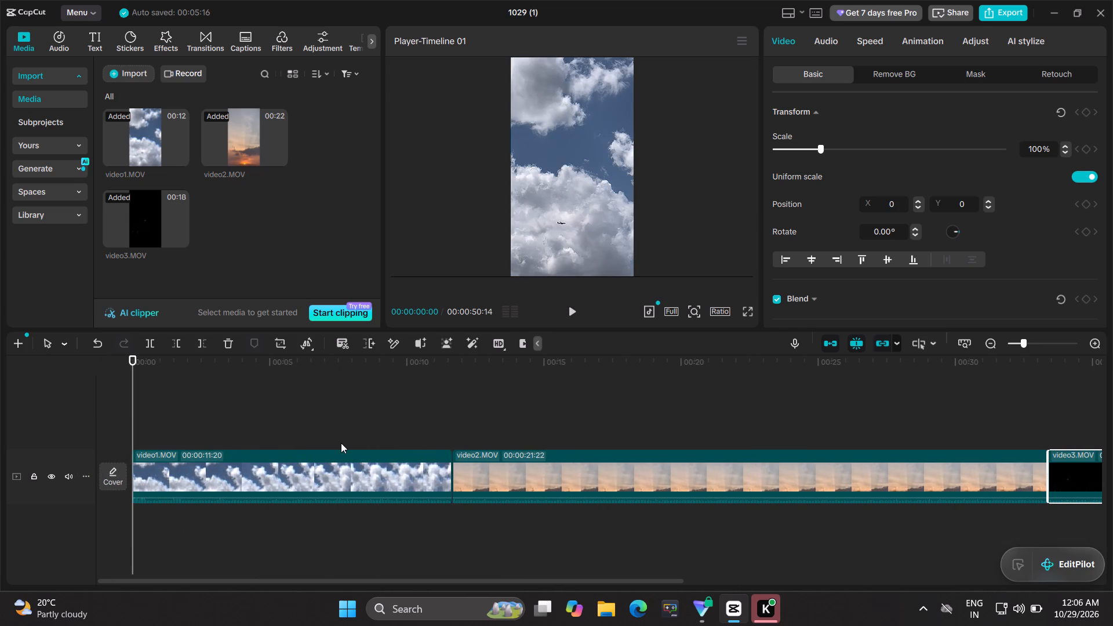
Trim the end of the video1.MOV clip on the timeline so its duration is 00:00:04:21.
left_click(450, 476)
left_click_drag(450, 476, 392, 479)
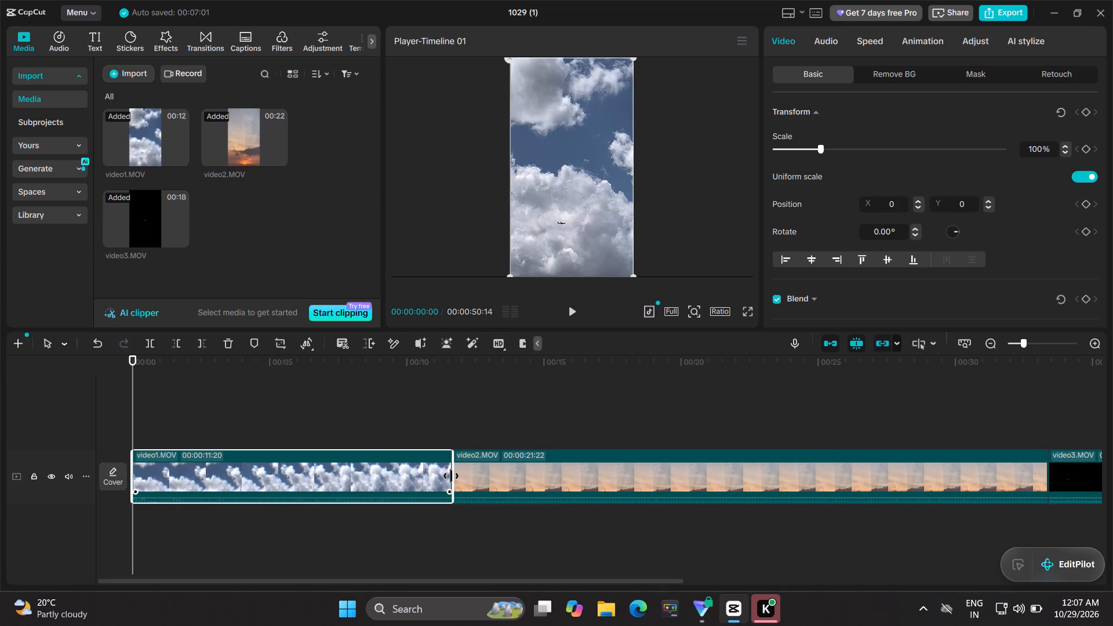
left_click_drag(452, 476, 410, 478)
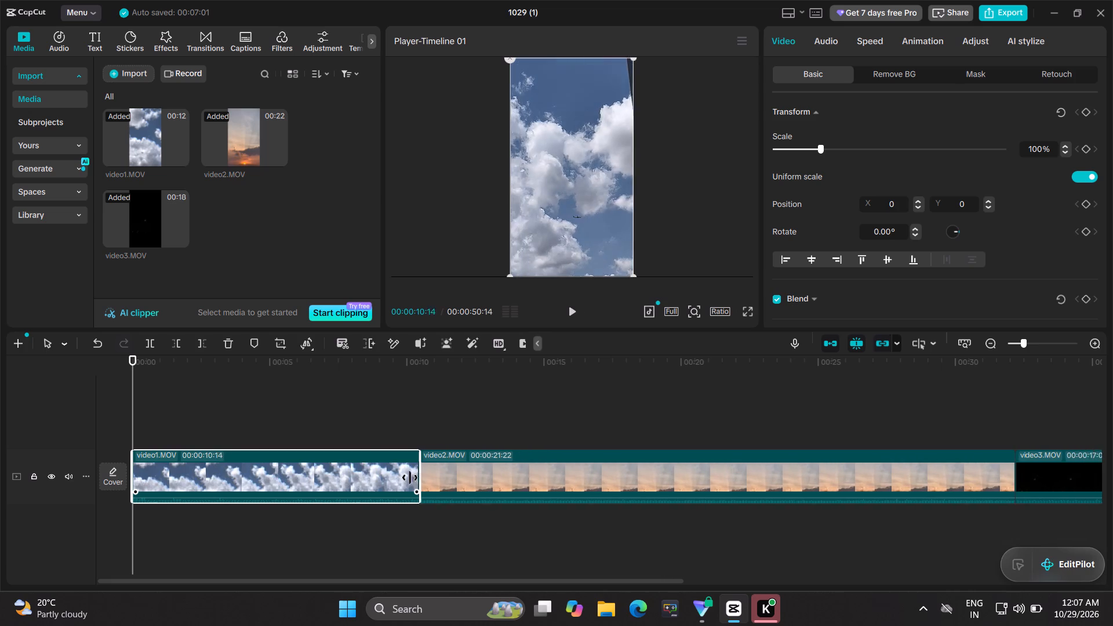
left_click_drag(410, 478, 292, 515)
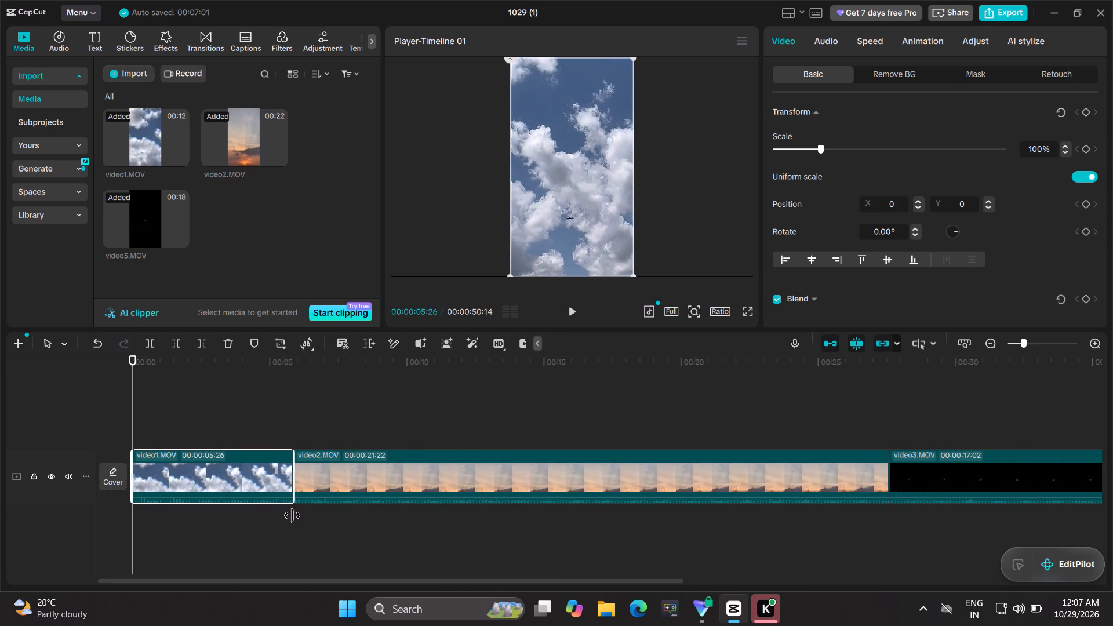
left_click_drag(292, 515, 270, 531)
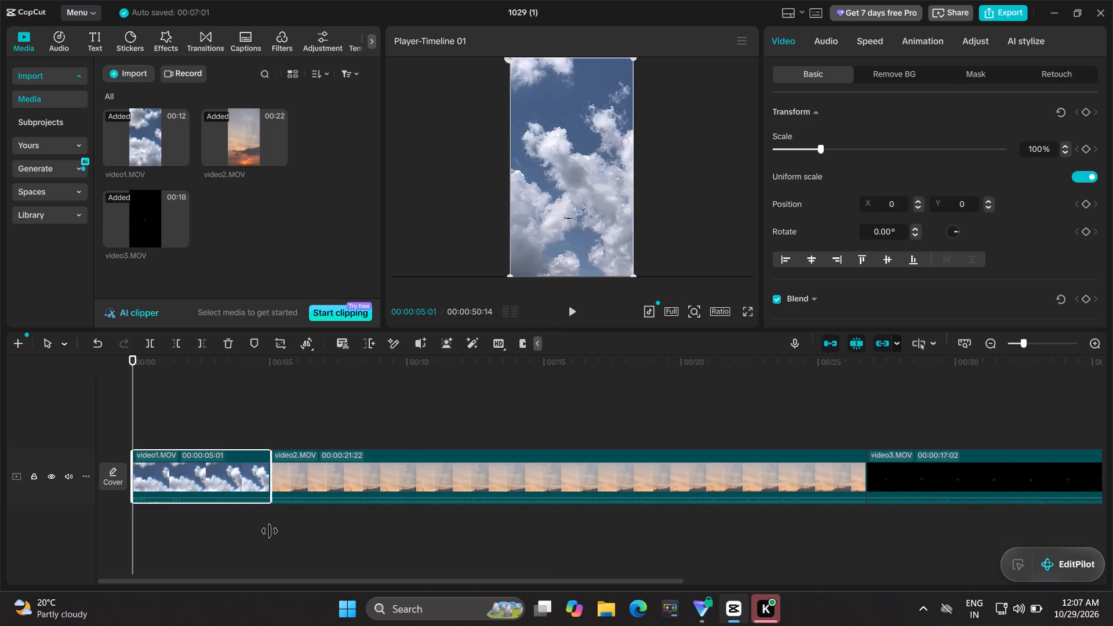
left_click_drag(270, 531, 267, 533)
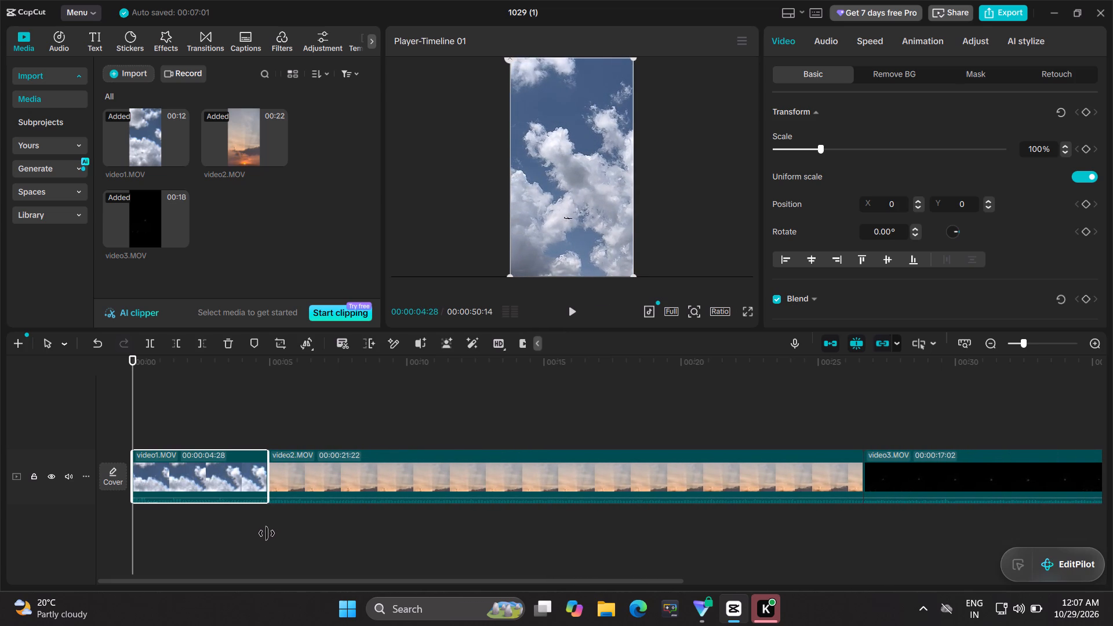
left_click_drag(267, 533, 264, 536)
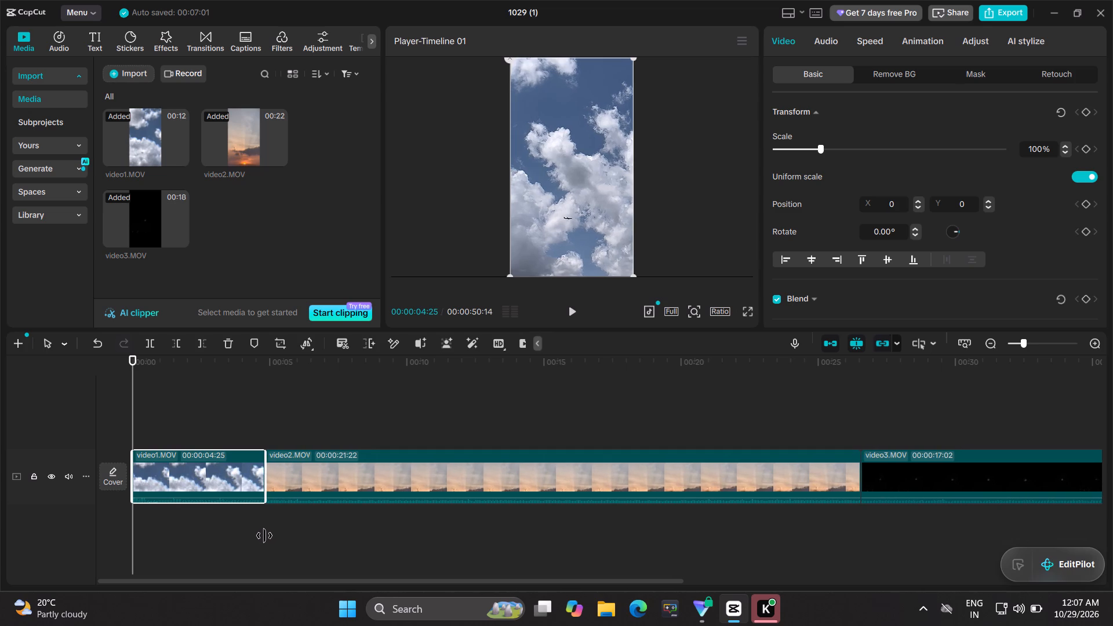
left_click_drag(264, 536, 268, 539)
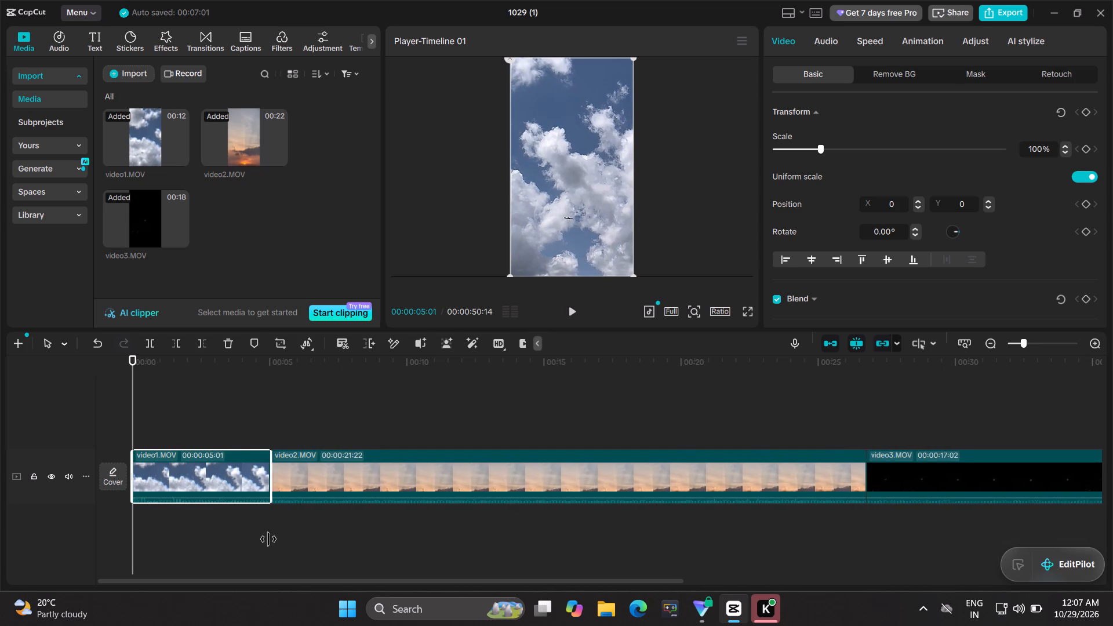
left_click_drag(268, 539, 274, 545)
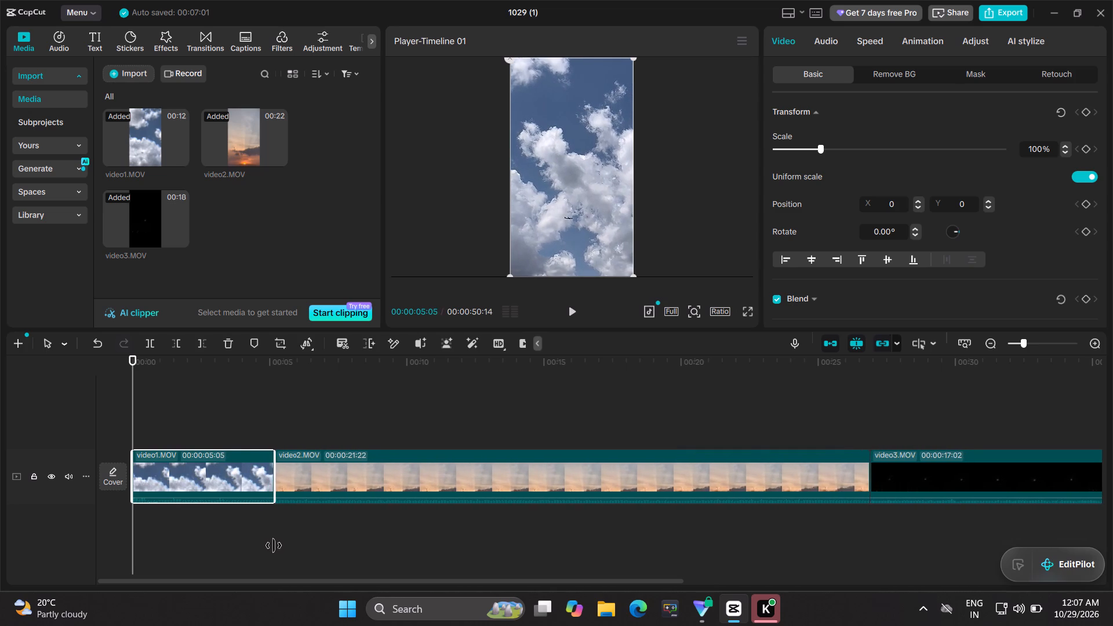
left_click_drag(274, 545, 267, 539)
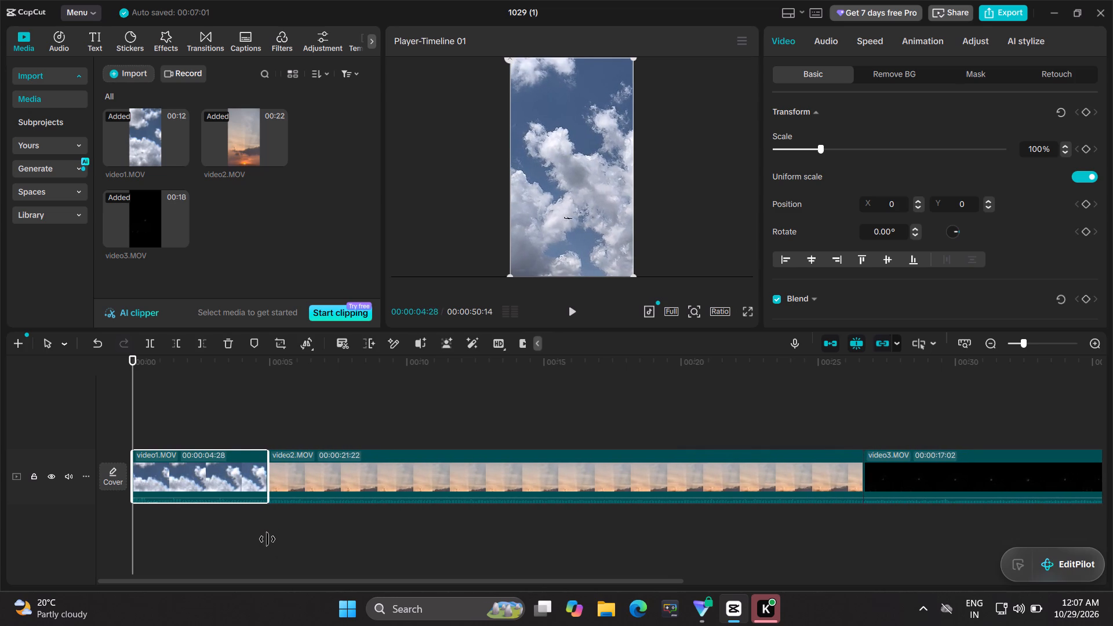
left_click_drag(267, 539, 263, 540)
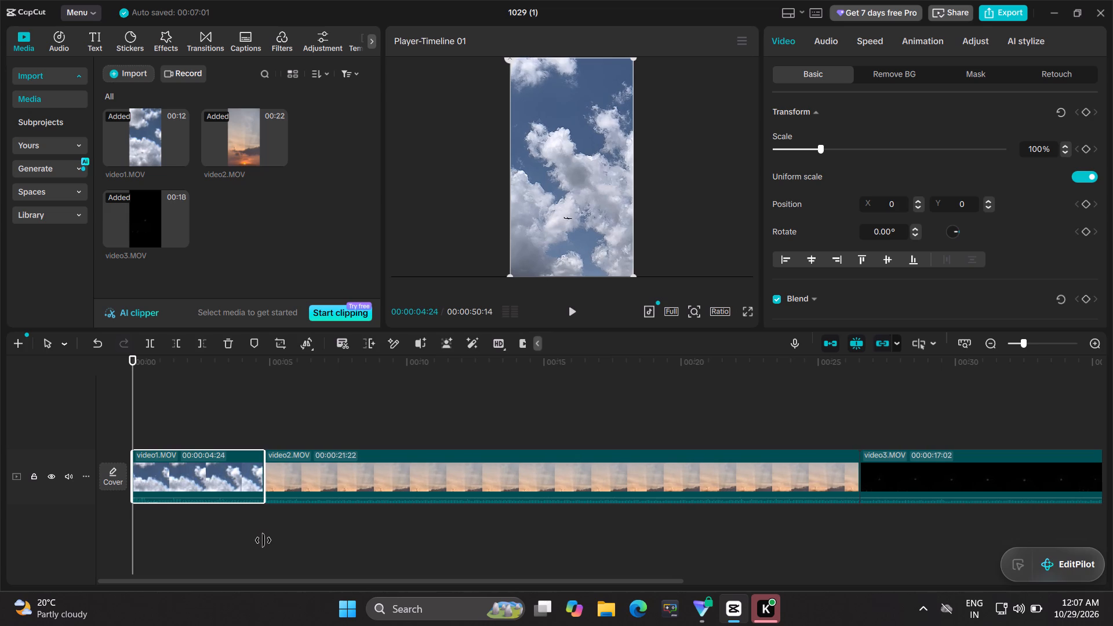
left_click_drag(263, 540, 261, 541)
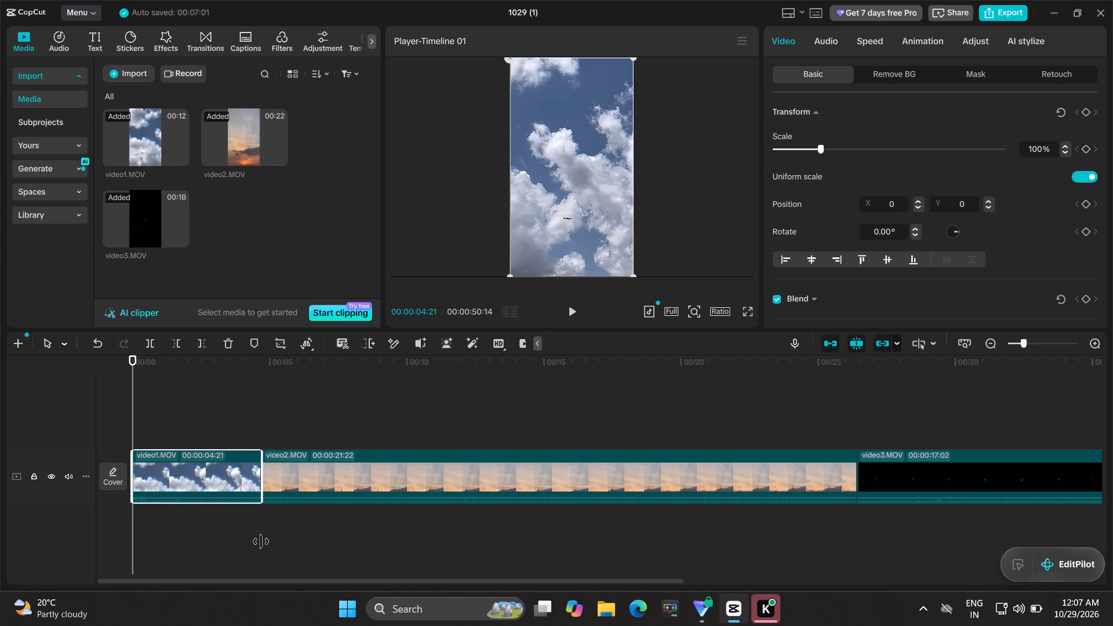
left_click_drag(261, 541, 259, 541)
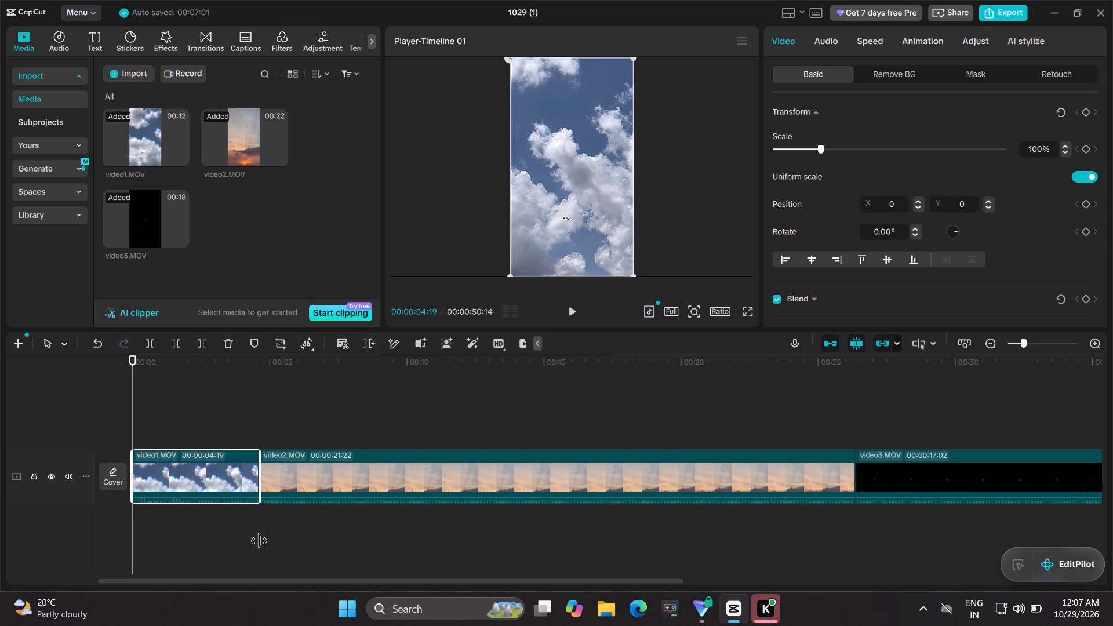
left_click_drag(259, 541, 260, 539)
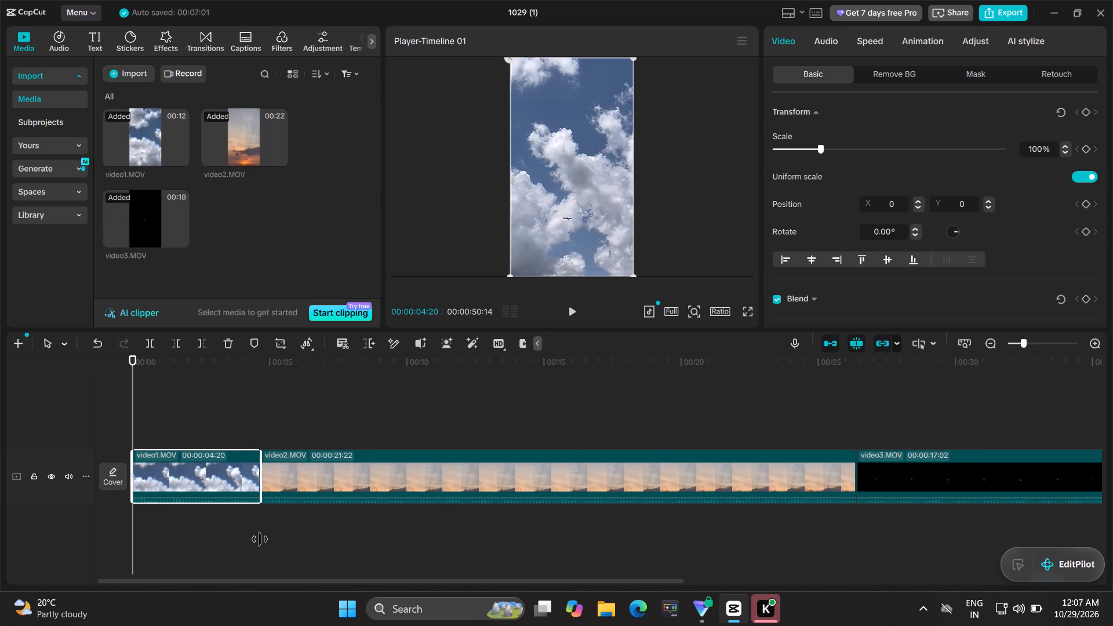
left_click_drag(260, 539, 260, 540)
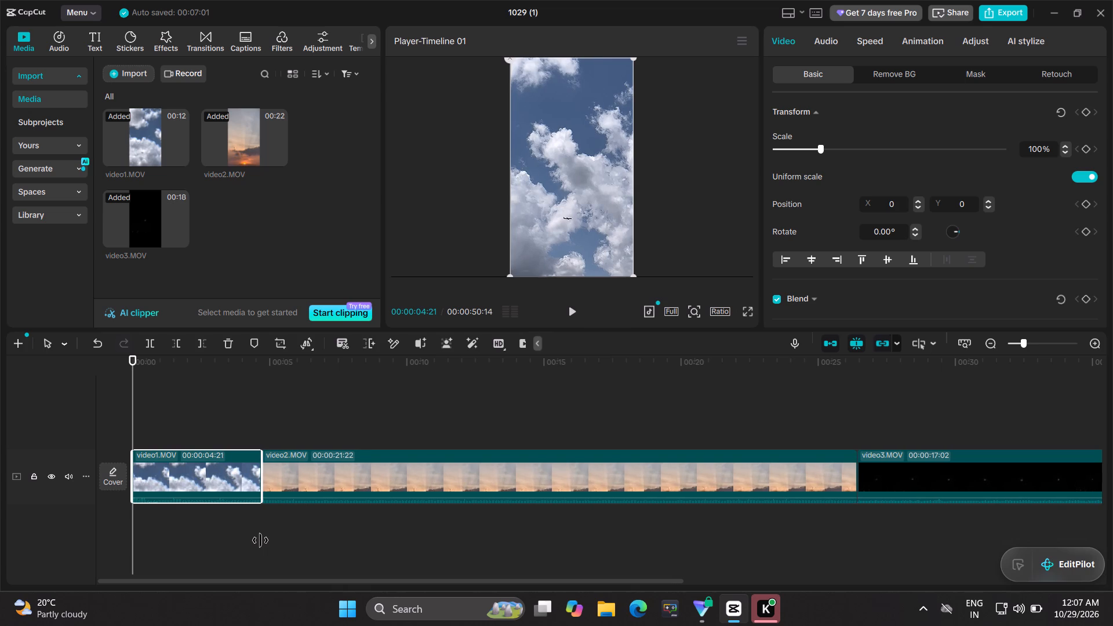
left_click_drag(260, 540, 260, 539)
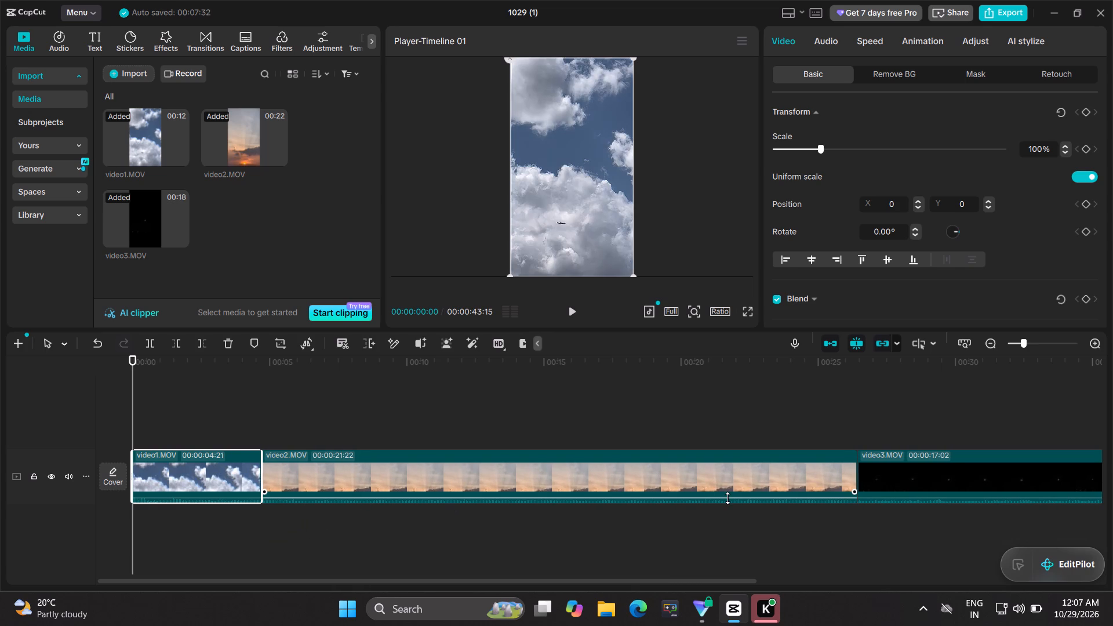
Trim the end of the video2.MOV clip on the timeline to a duration of 00:00:04:21, matching video1.MOV.
left_click_drag(854, 482, 561, 575)
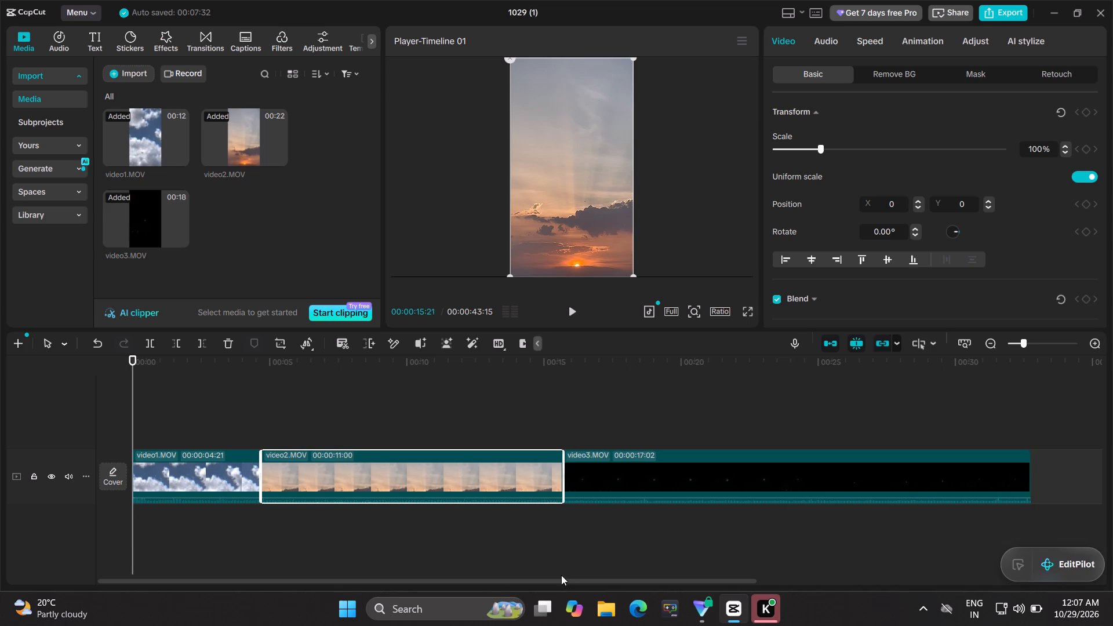
left_click_drag(561, 575, 352, 588)
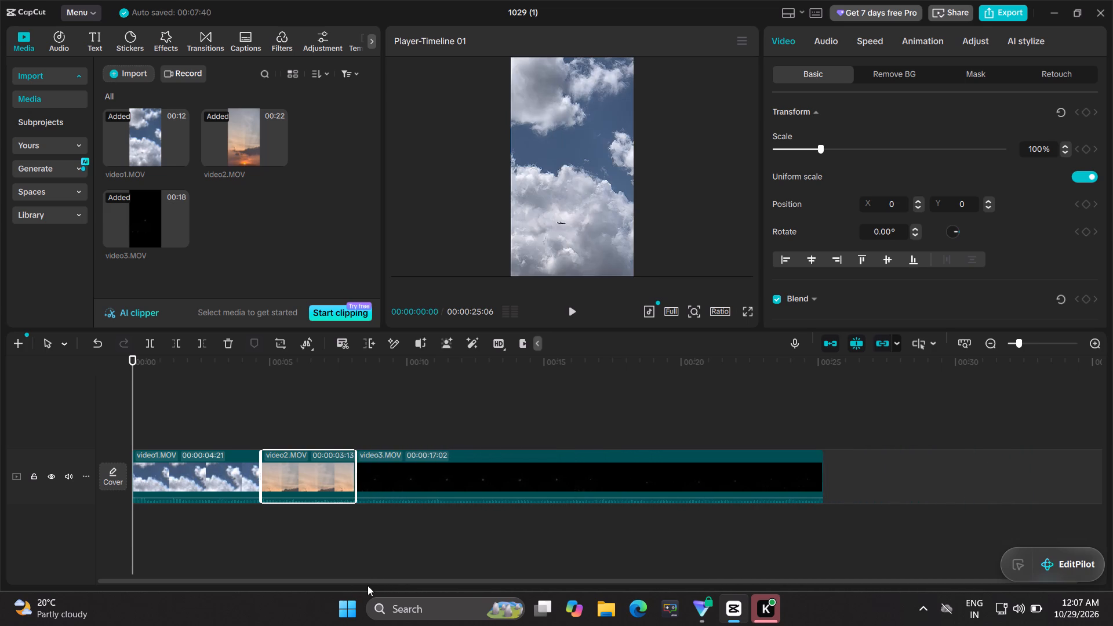
left_click(356, 489)
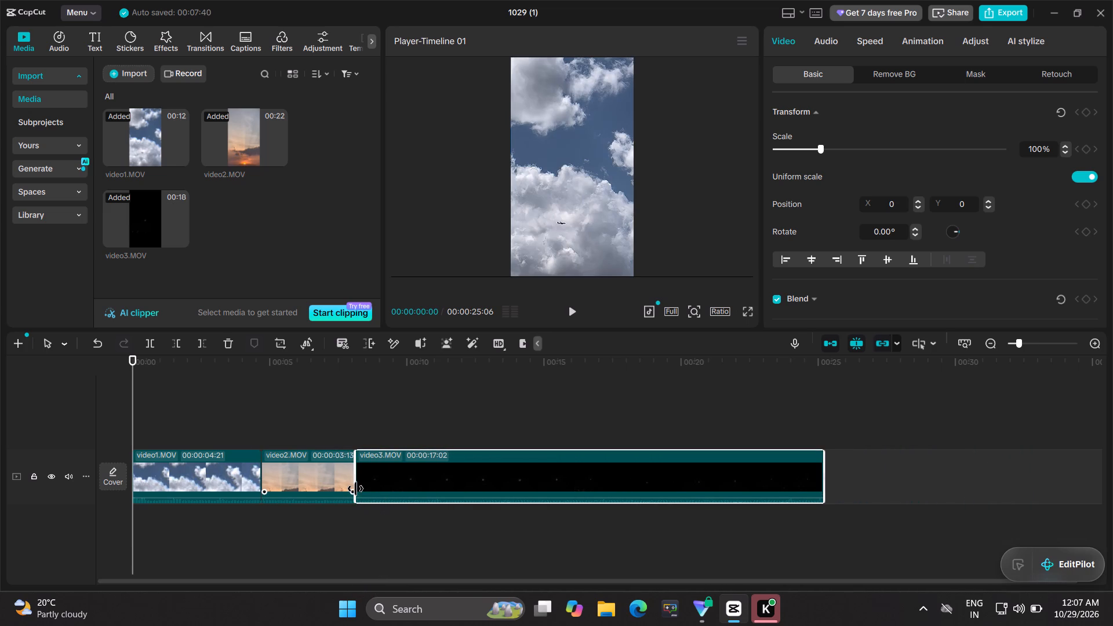
left_click(345, 482)
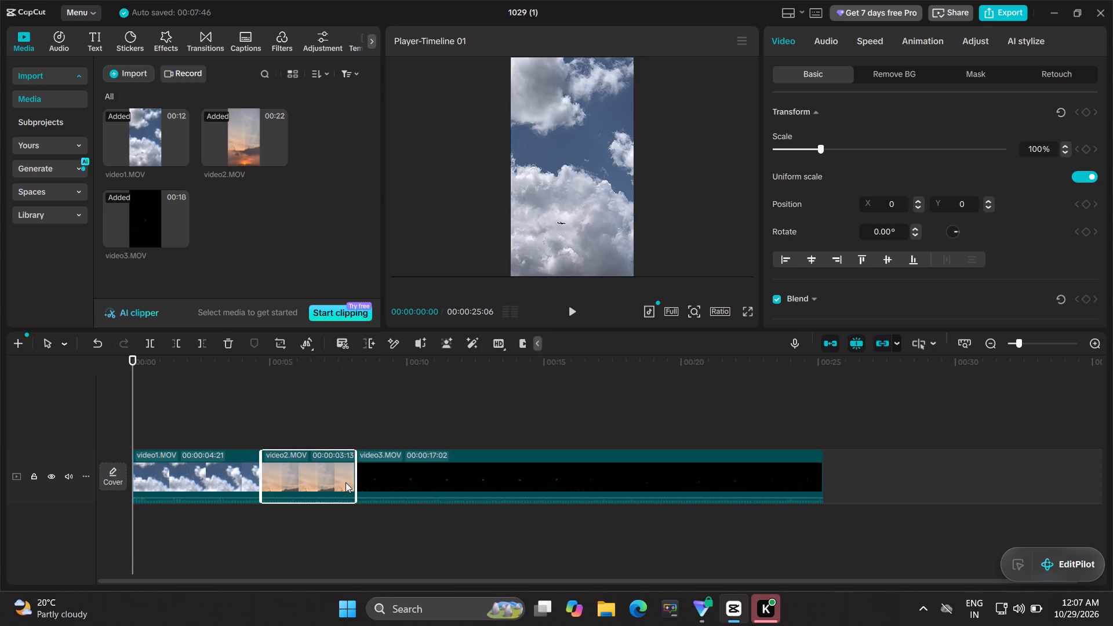
left_click_drag(355, 481, 365, 481)
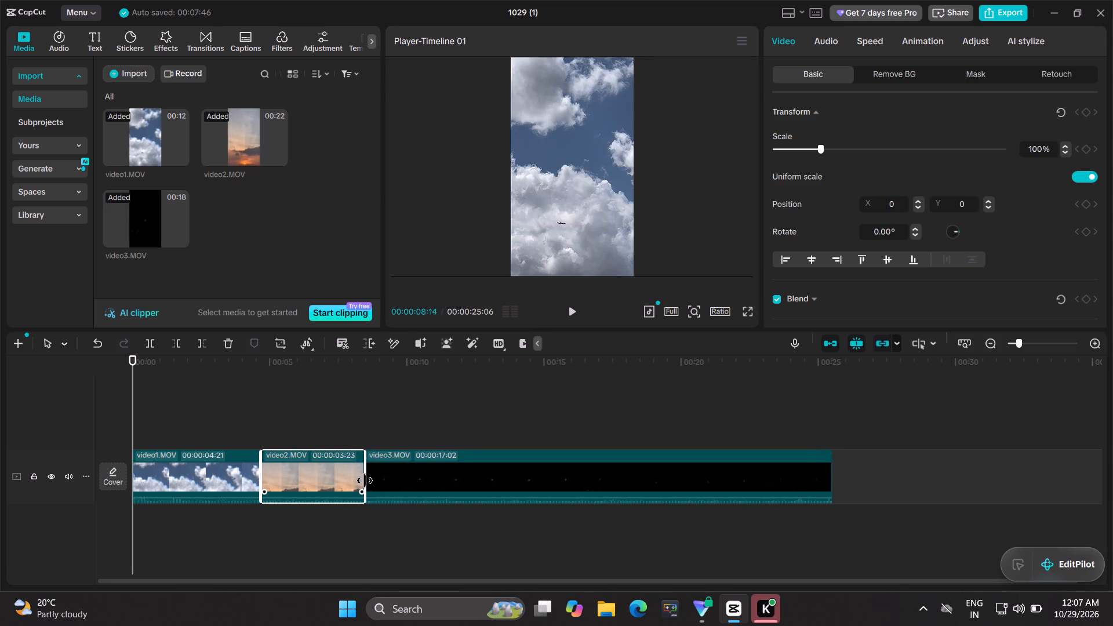
left_click_drag(365, 481, 380, 484)
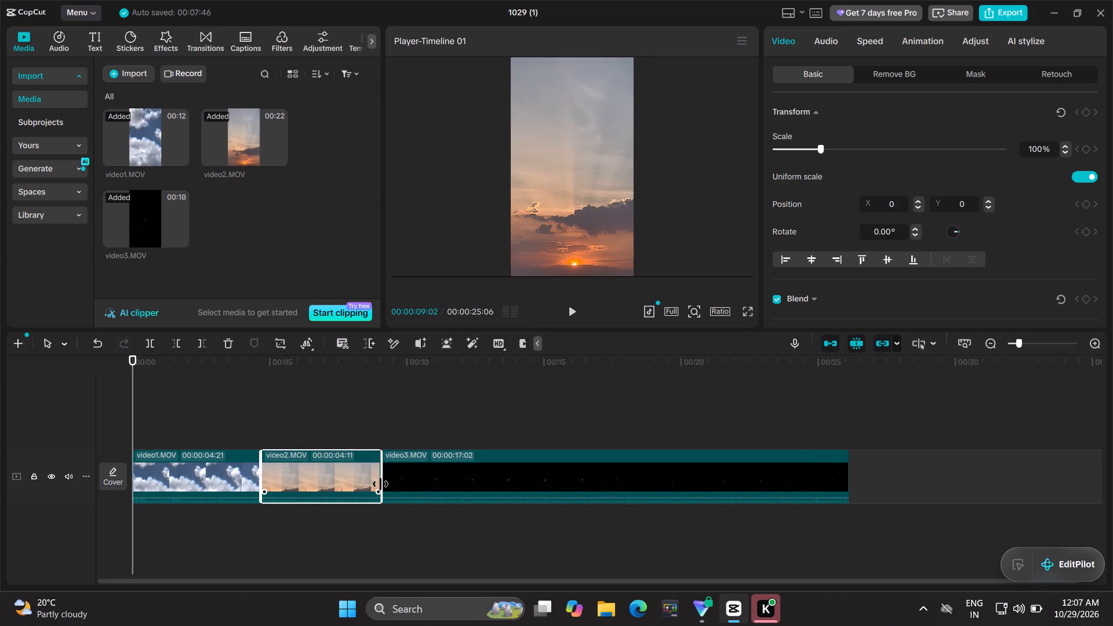
left_click_drag(380, 484, 384, 484)
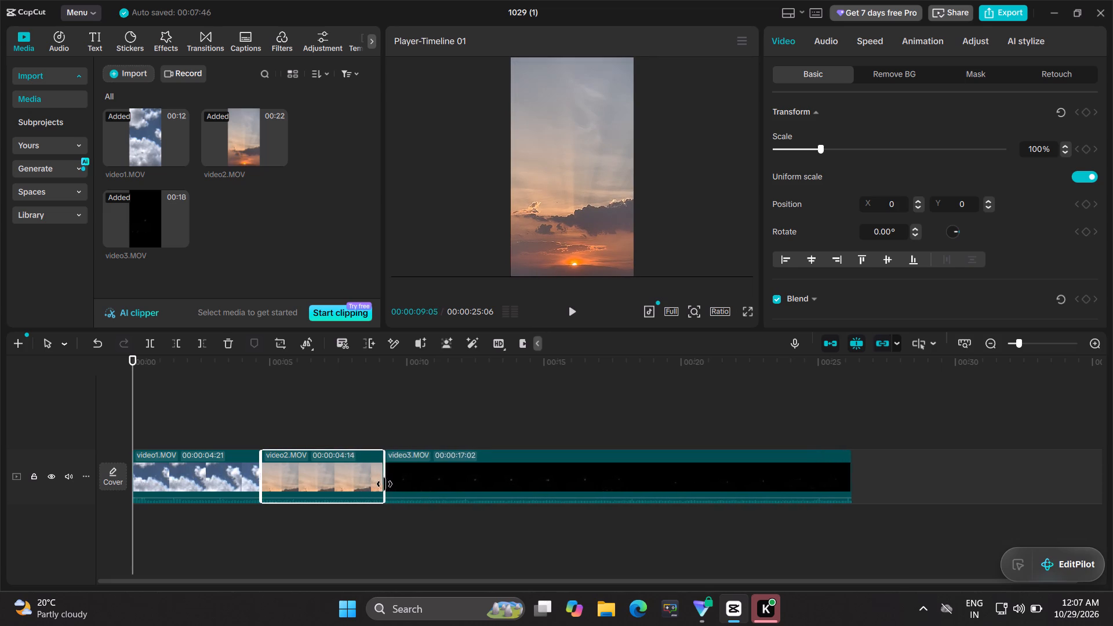
left_click_drag(384, 484, 391, 486)
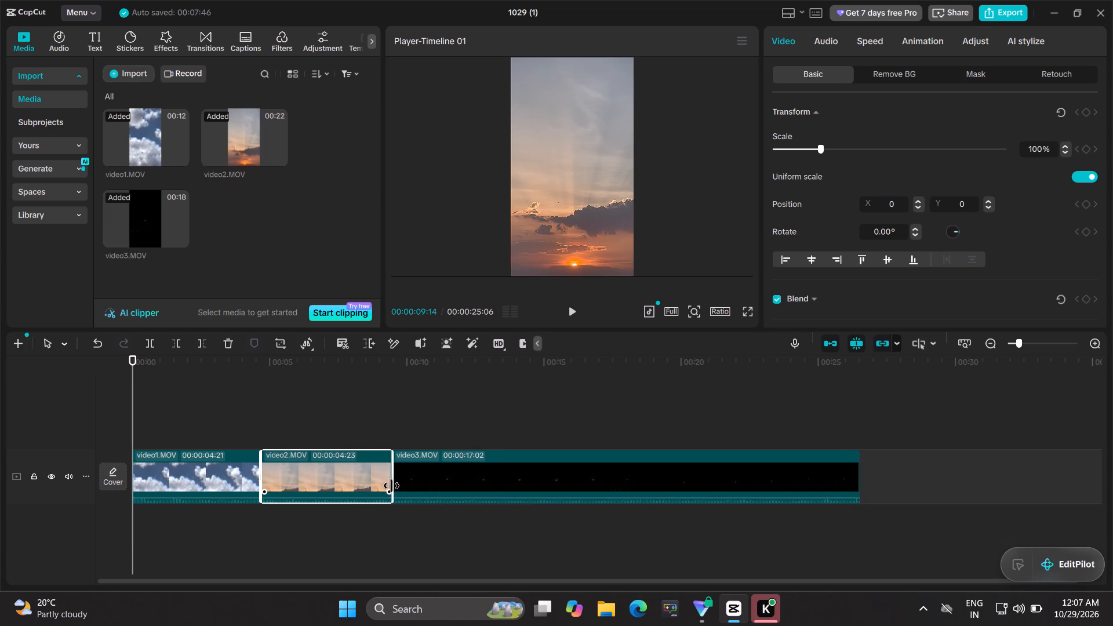
left_click_drag(391, 486, 391, 486)
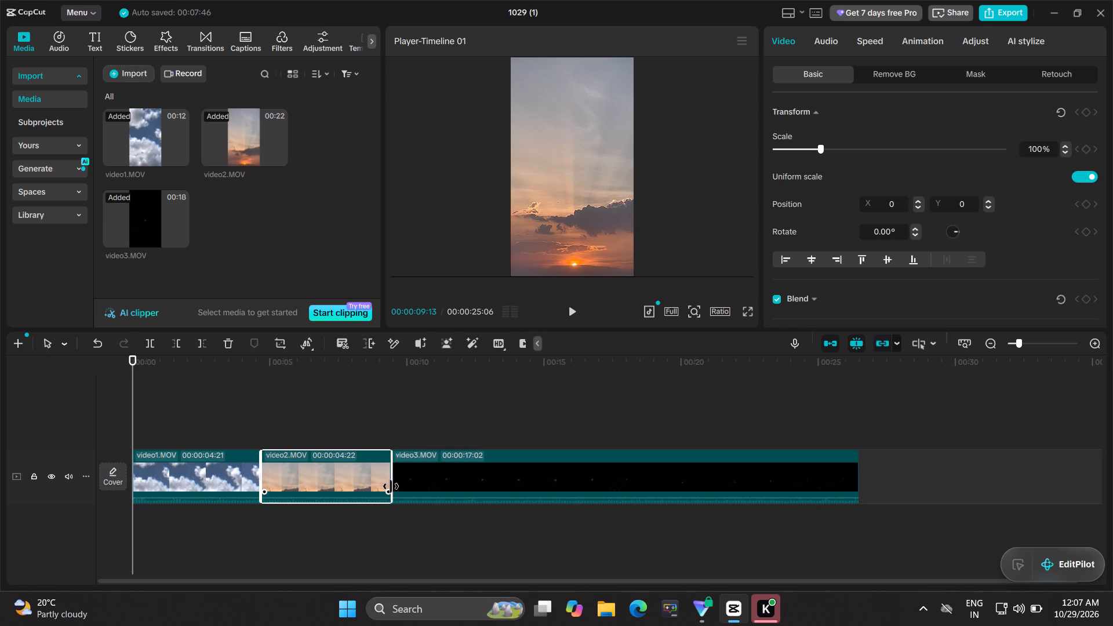
left_click_drag(391, 486, 390, 487)
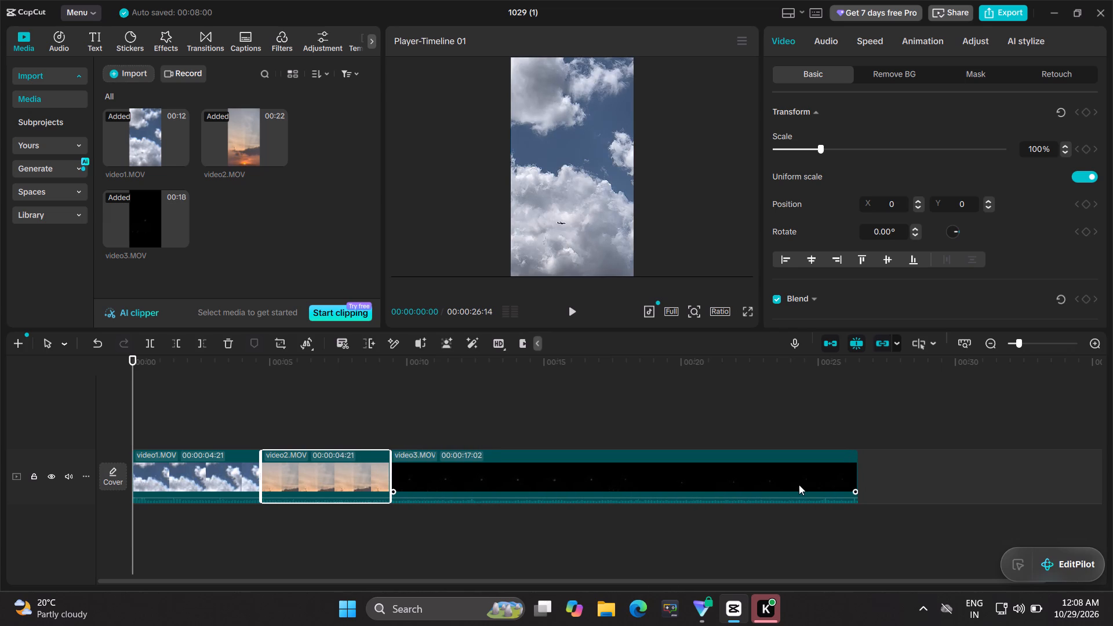
Trim the end of the video3.MOV clip on the timeline to a duration of 00:00:05:25.
double_click(856, 476)
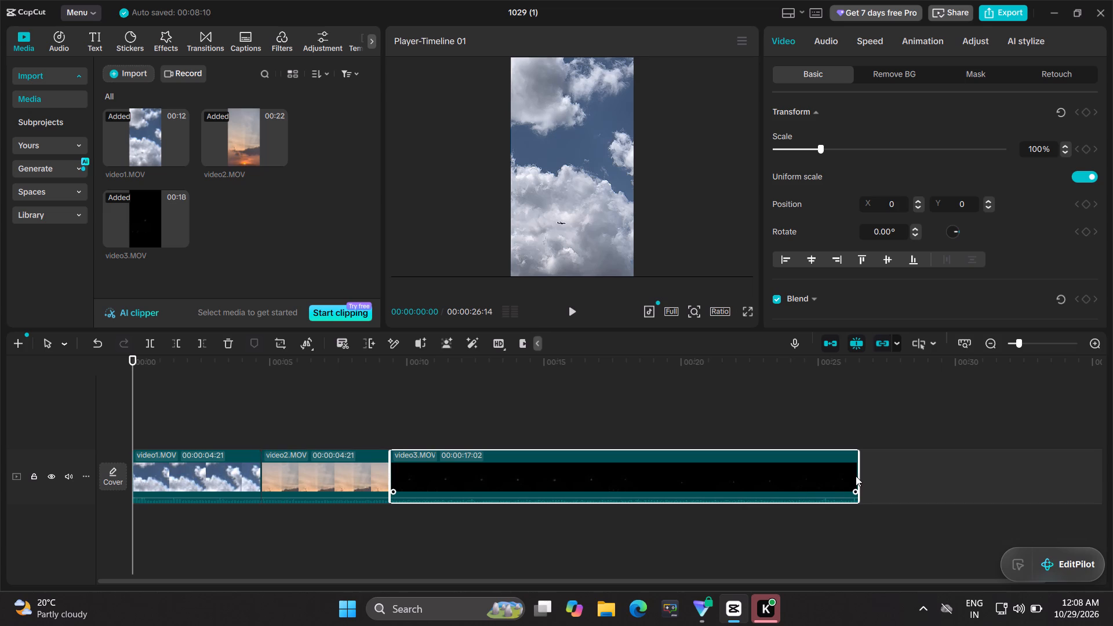
double_click(859, 478)
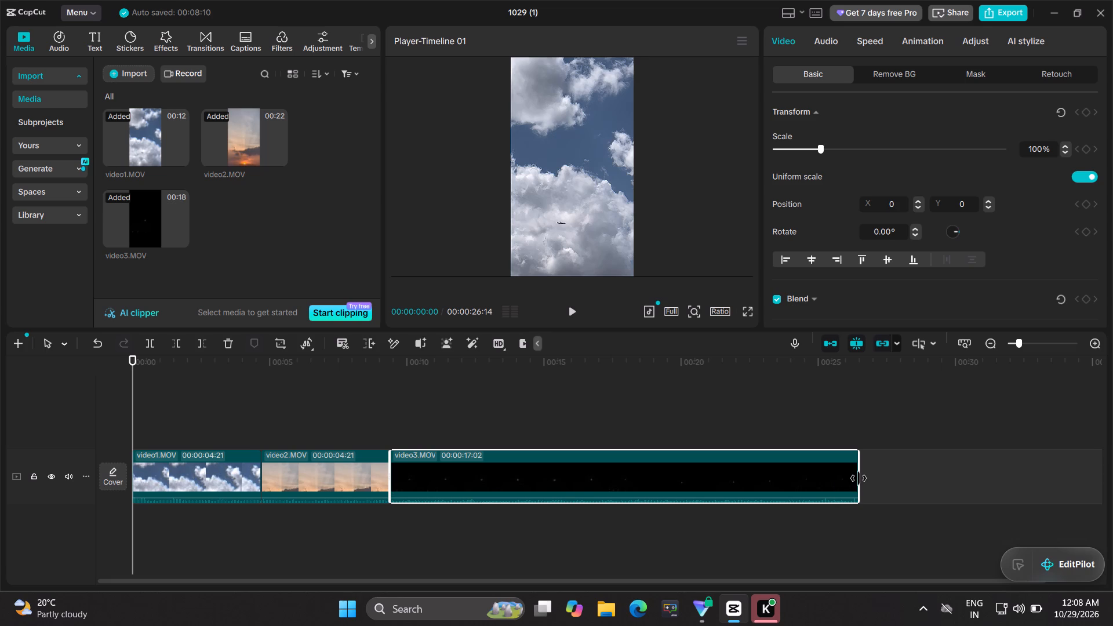
double_click(859, 478)
left_click_drag(859, 476, 649, 521)
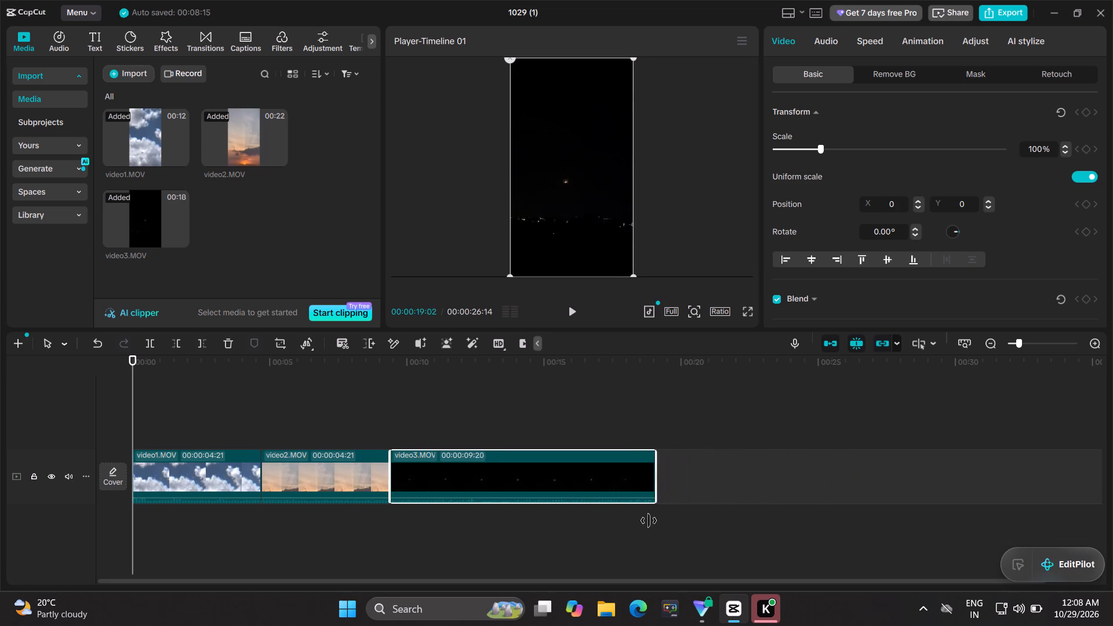
left_click_drag(649, 521, 482, 556)
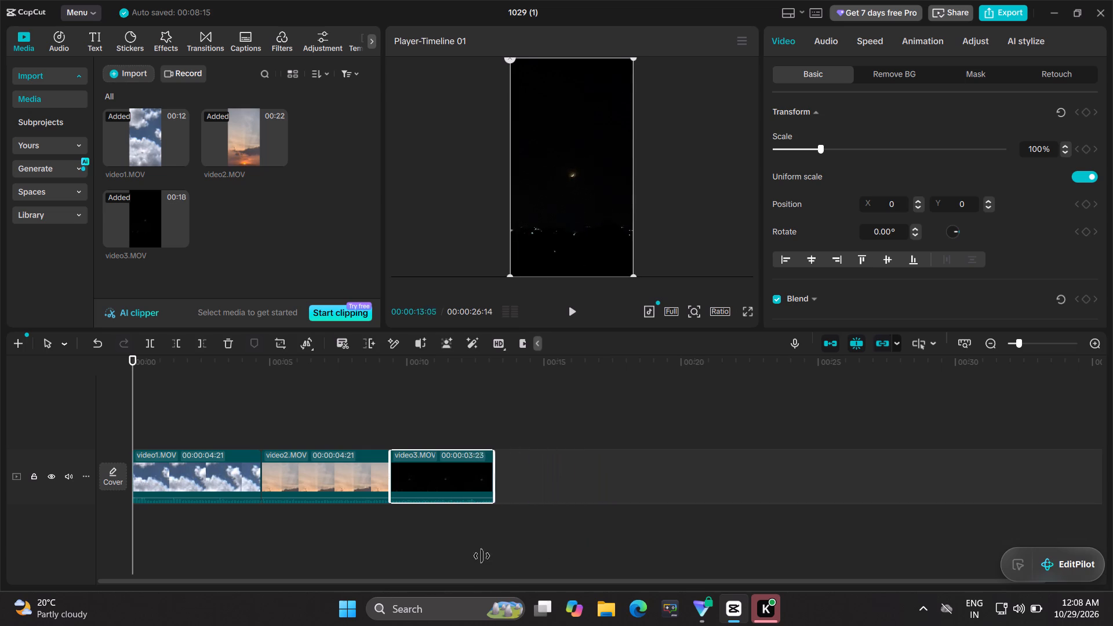
left_click_drag(482, 556, 537, 531)
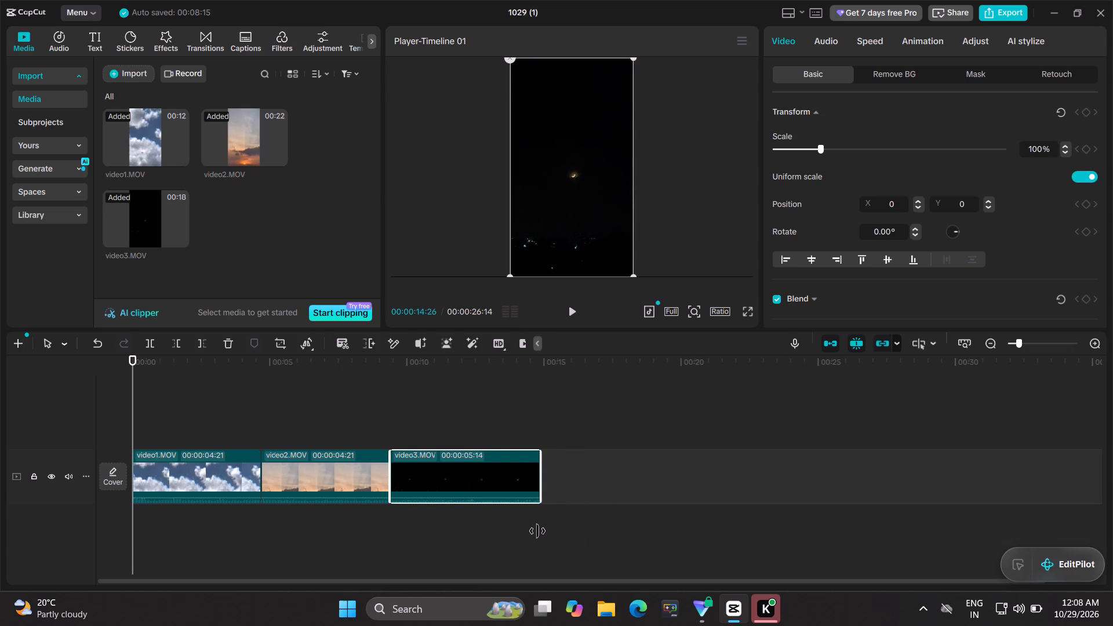
left_click_drag(537, 531, 519, 547)
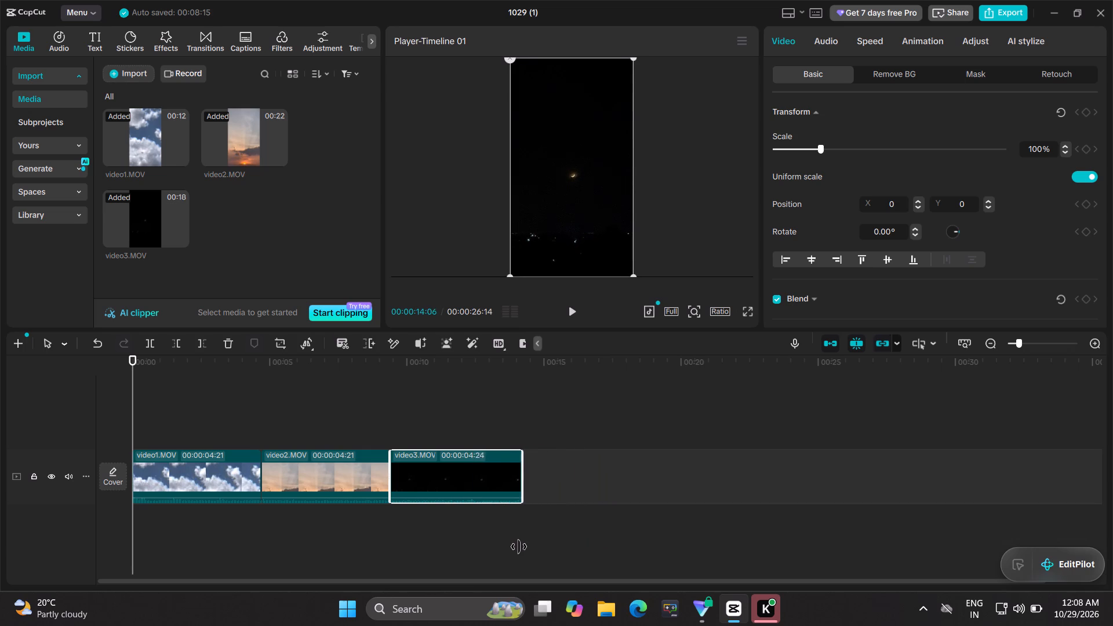
left_click_drag(519, 547, 517, 548)
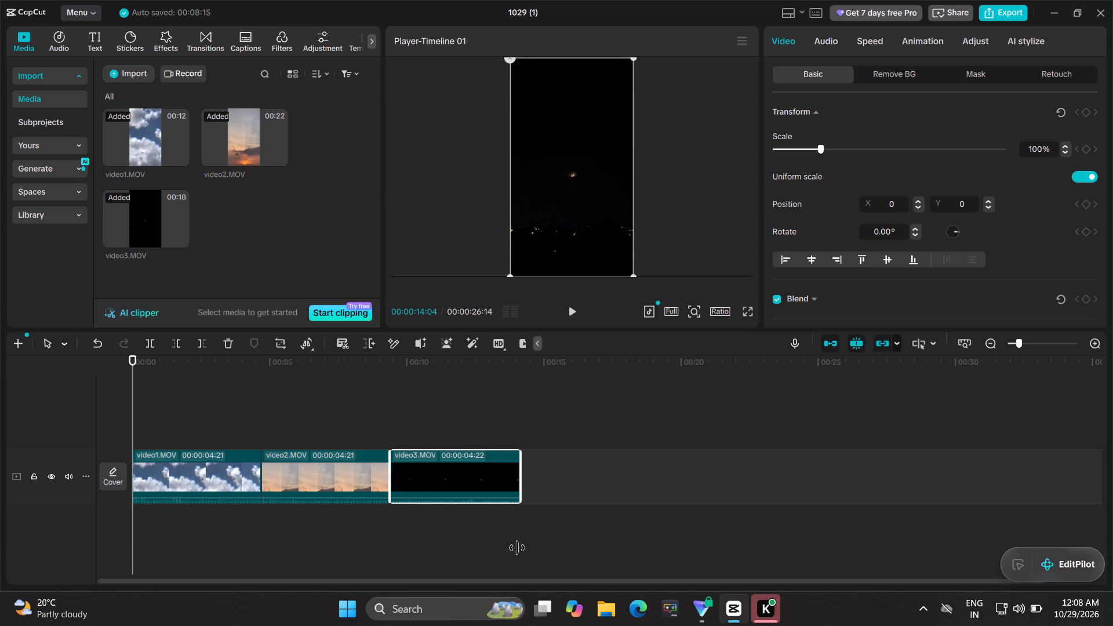
left_click_drag(517, 548, 507, 536)
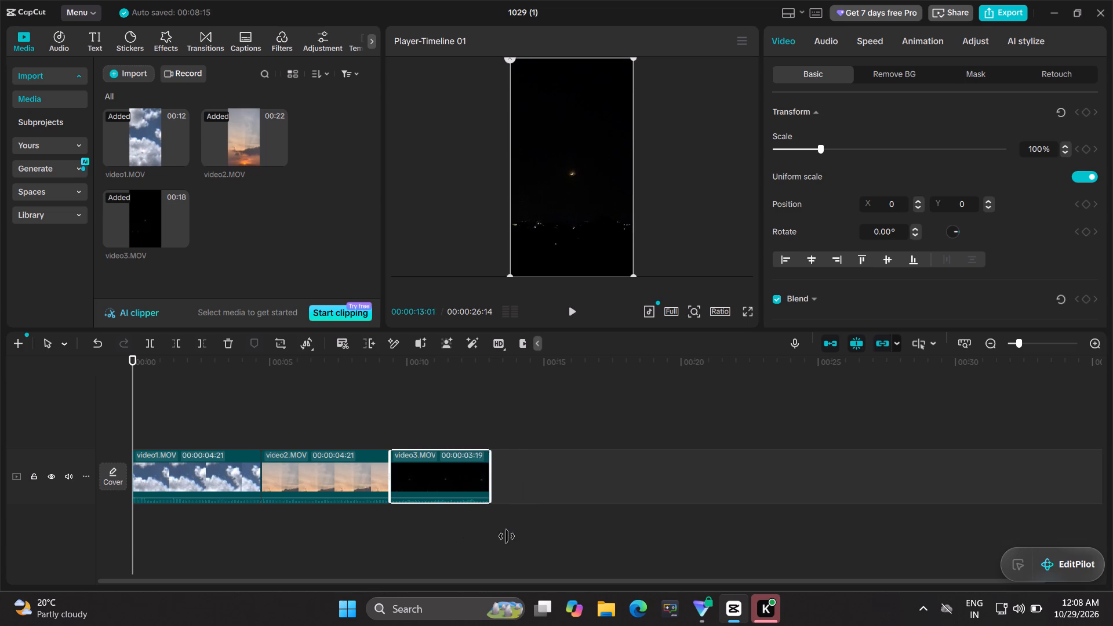
left_click_drag(507, 536, 547, 543)
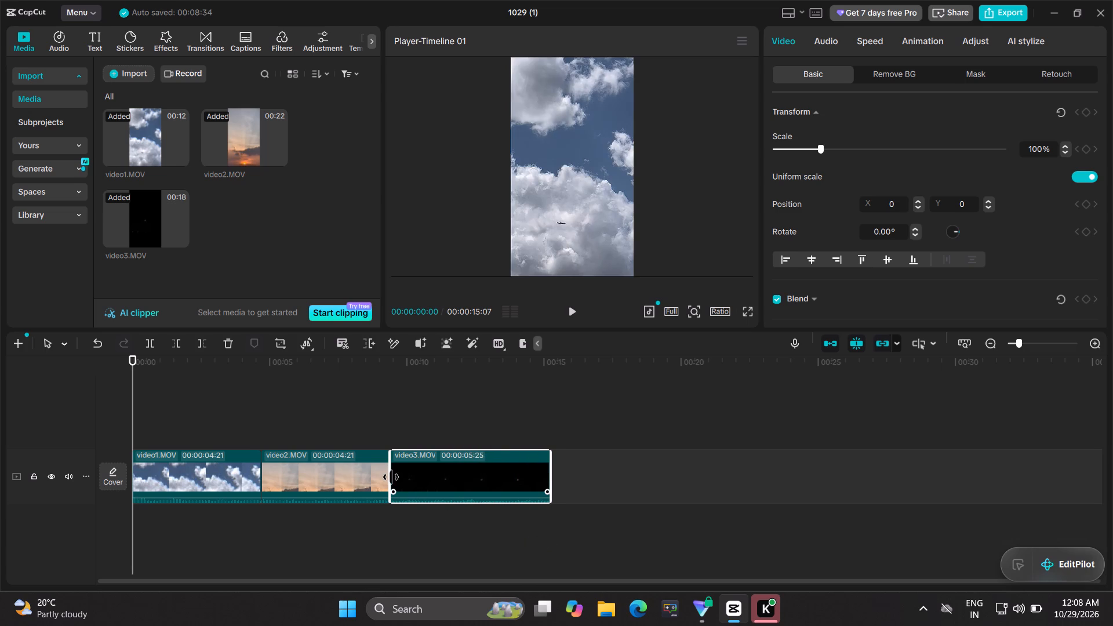
Trim the start of the video3.MOV clip so its duration is 00:00:04:23.
left_click_drag(391, 477, 403, 477)
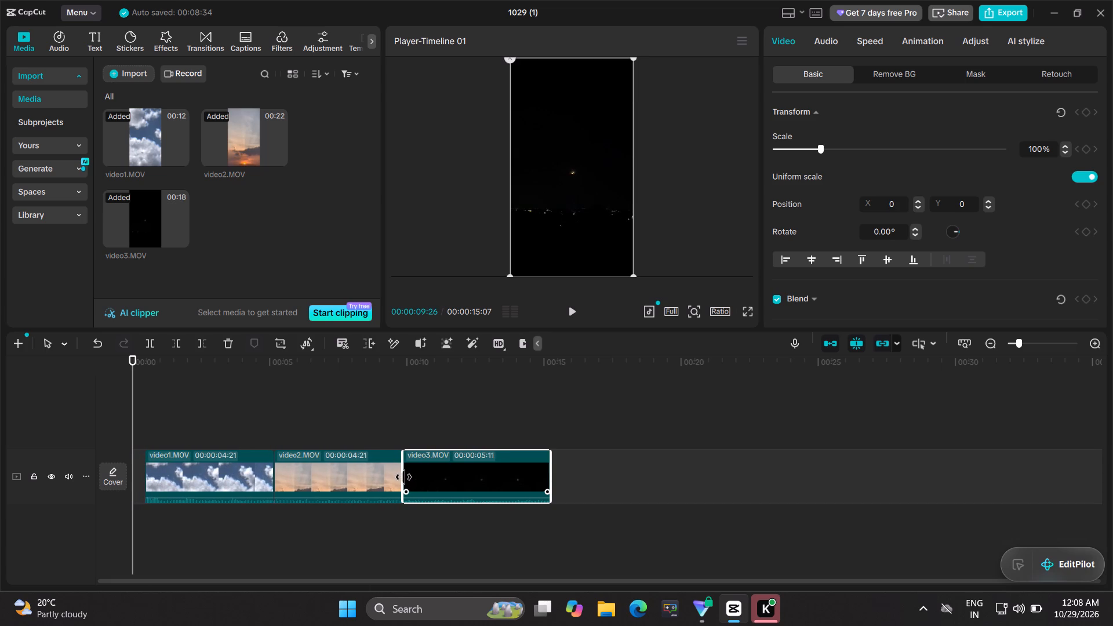
left_click_drag(403, 477, 413, 480)
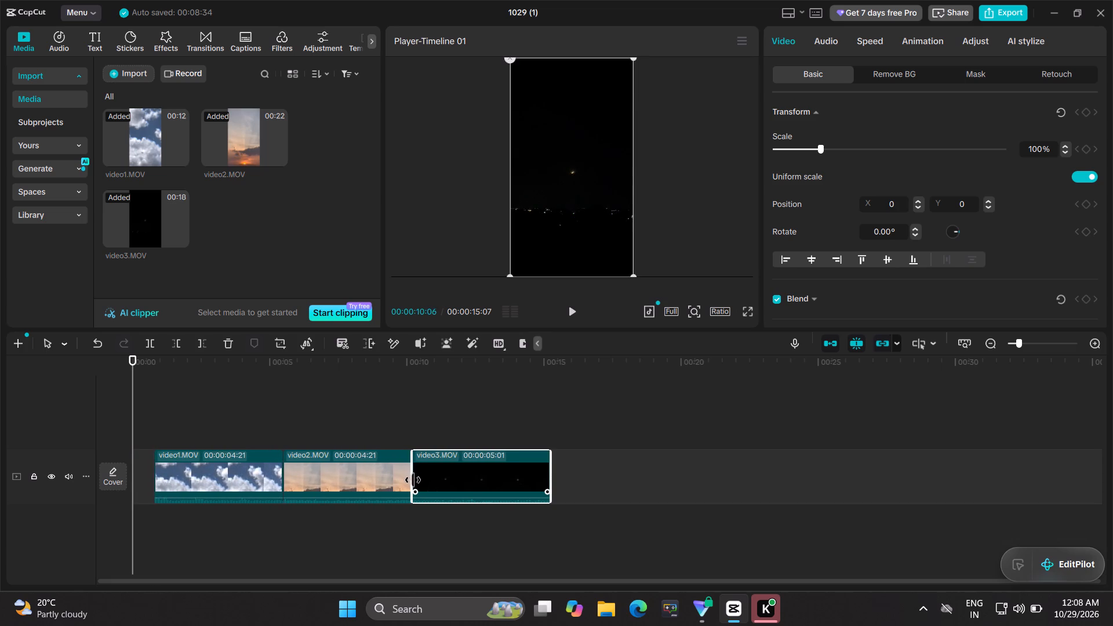
left_click_drag(413, 480, 416, 480)
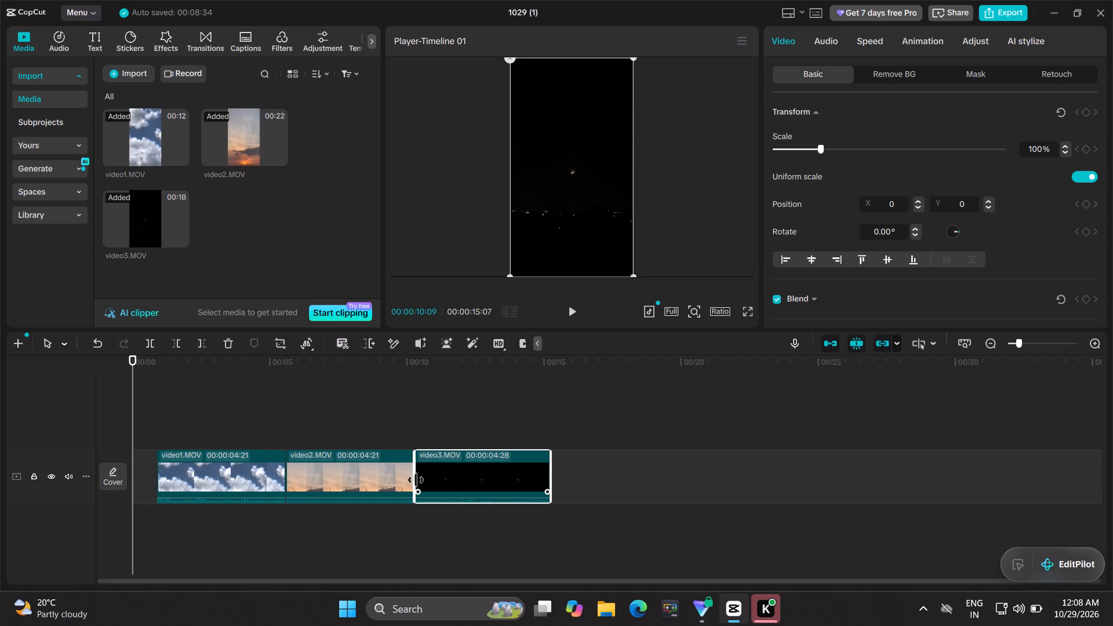
left_click_drag(416, 480, 420, 481)
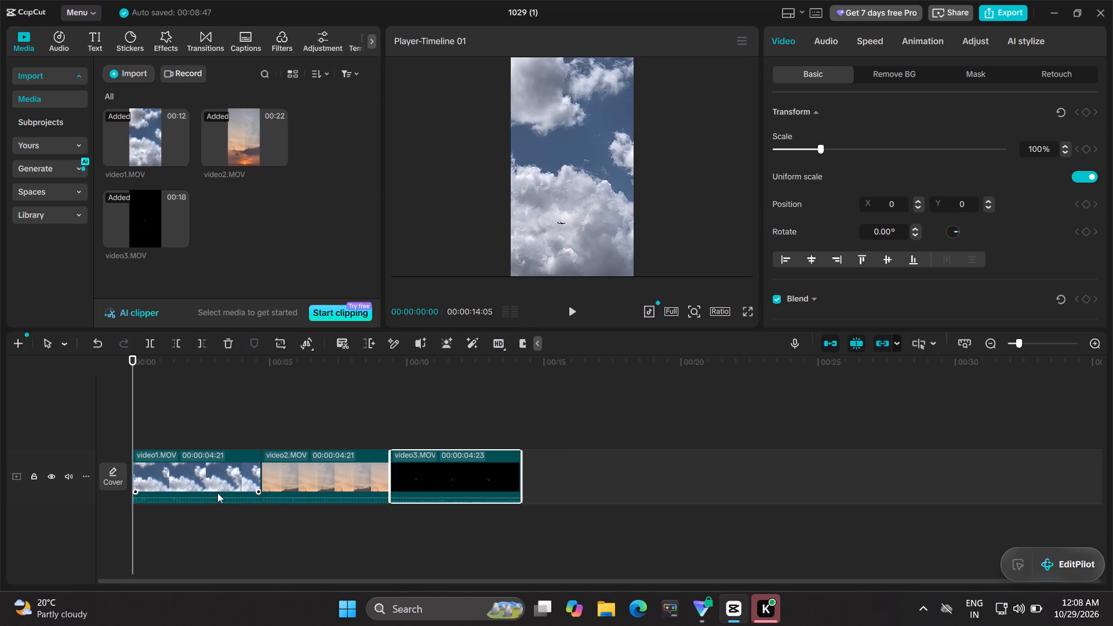
Play the trimmed three-clip sequence from the start through to its end.
left_click(570, 314)
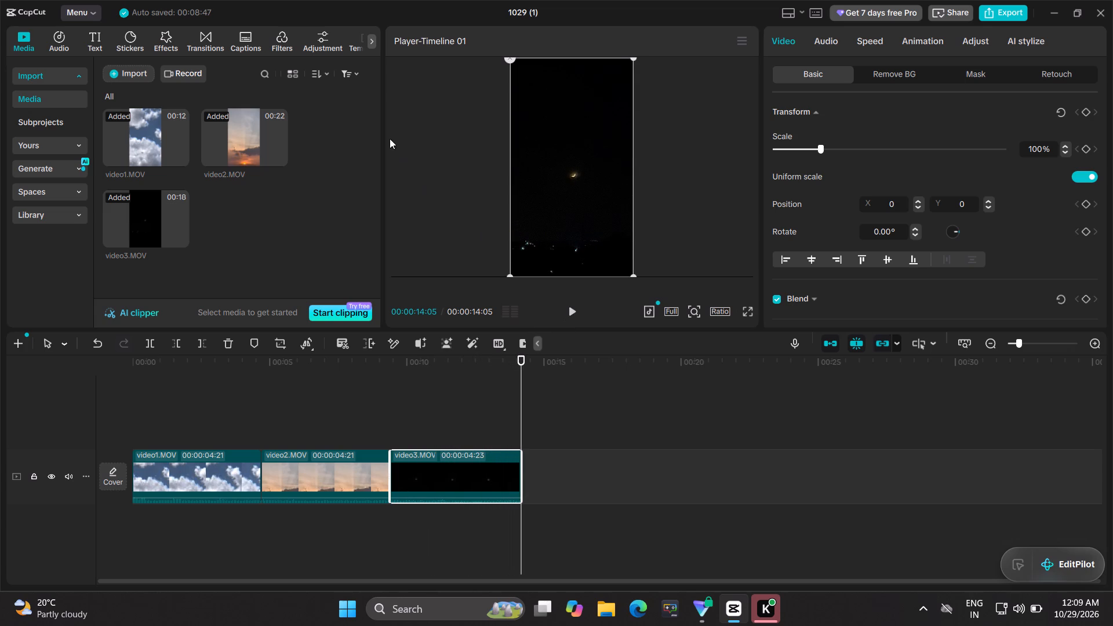
Check the Wi-Fi connection and try to load the transitions and filters libraries.
left_click(212, 45)
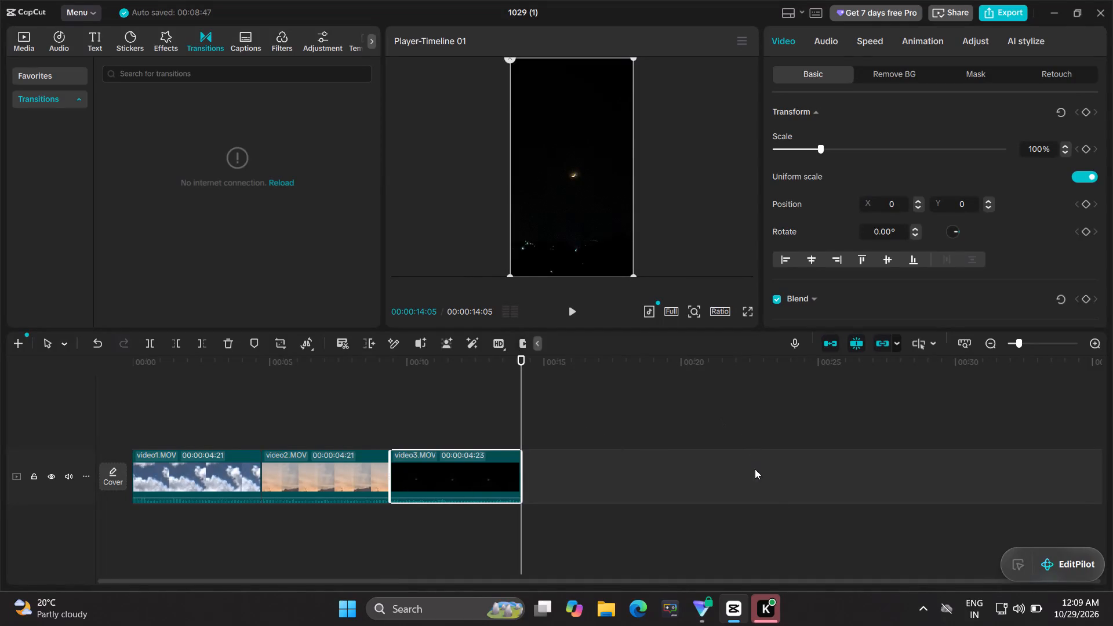
left_click(1001, 612)
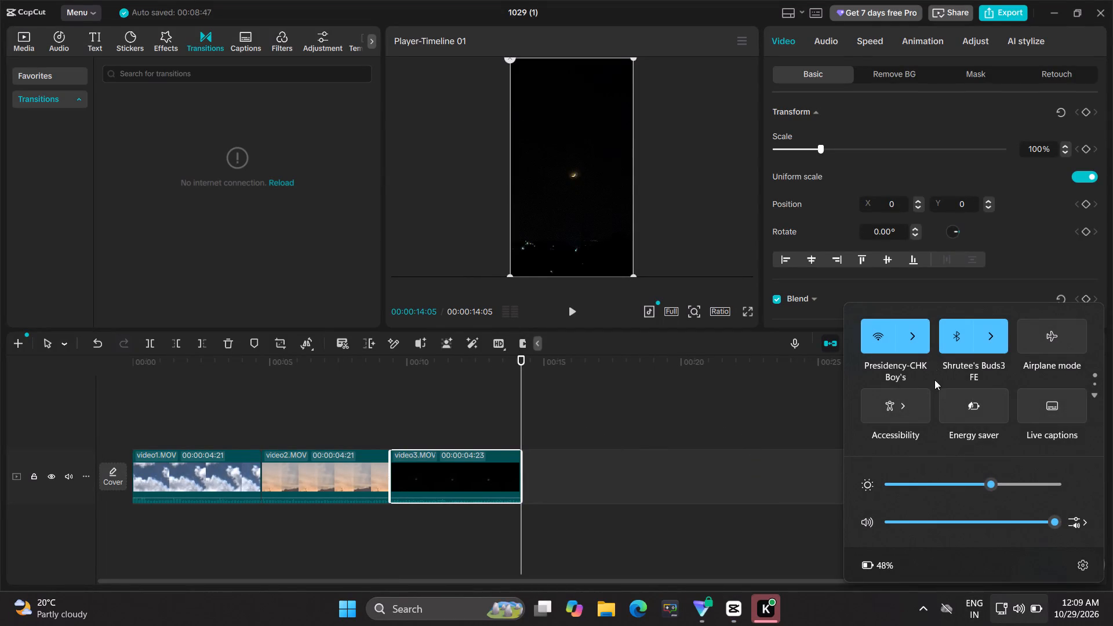
left_click(925, 350)
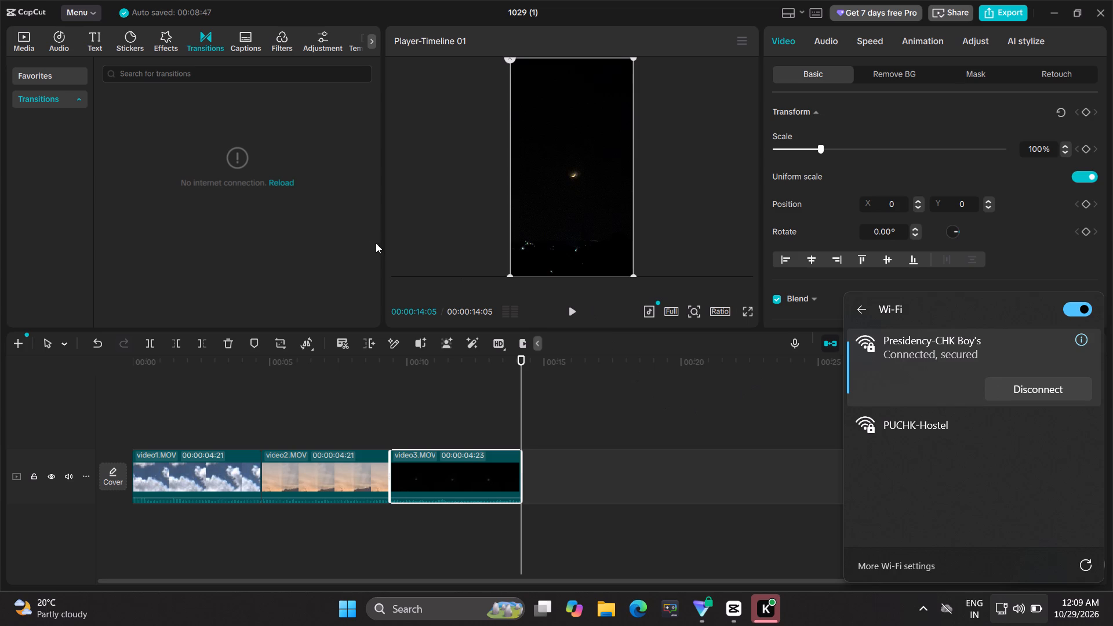
left_click(360, 236)
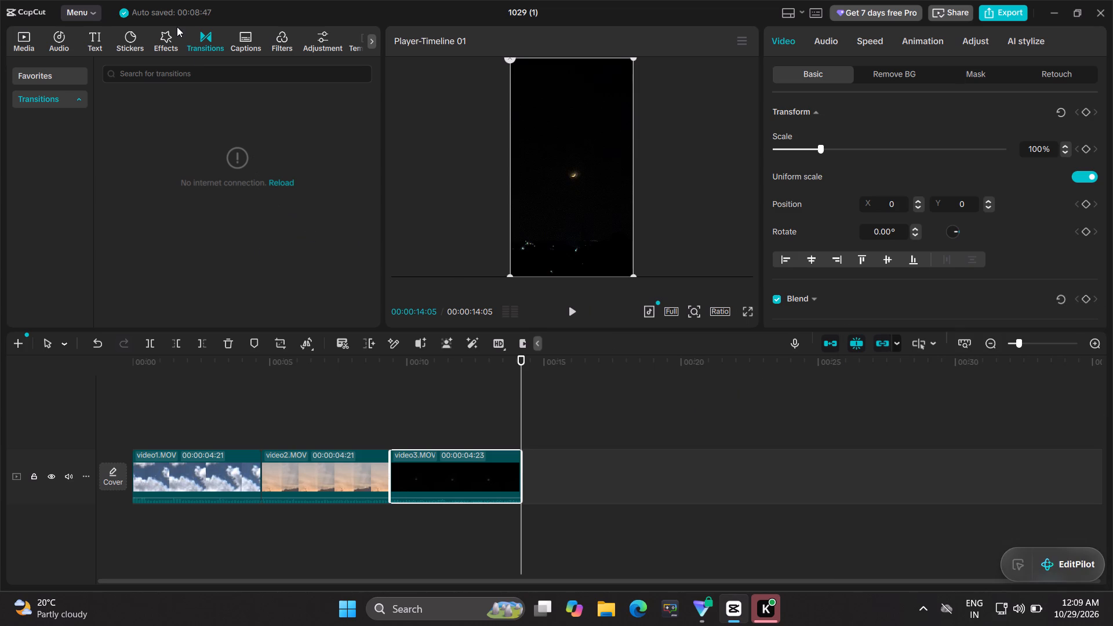
left_click(201, 40)
double_click(235, 151)
left_click(280, 50)
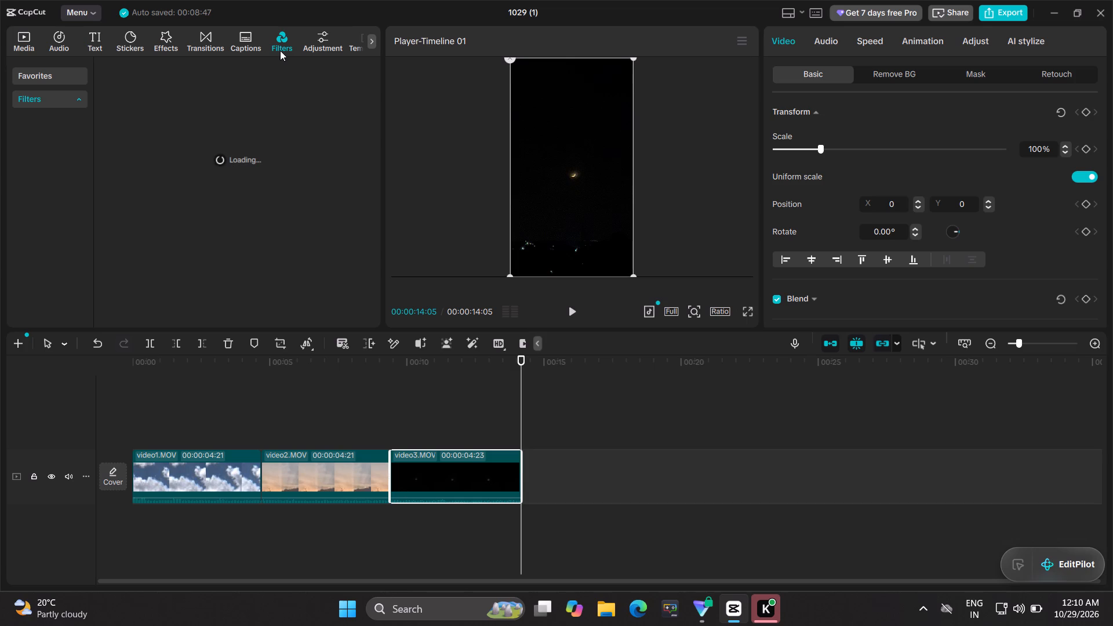
Audition the Halloween music tracks Spooky Masquerade Halloween, The Mysterious Halloween and It's a perfect song for Halloween, and browse the rest of the category.
left_click(59, 42)
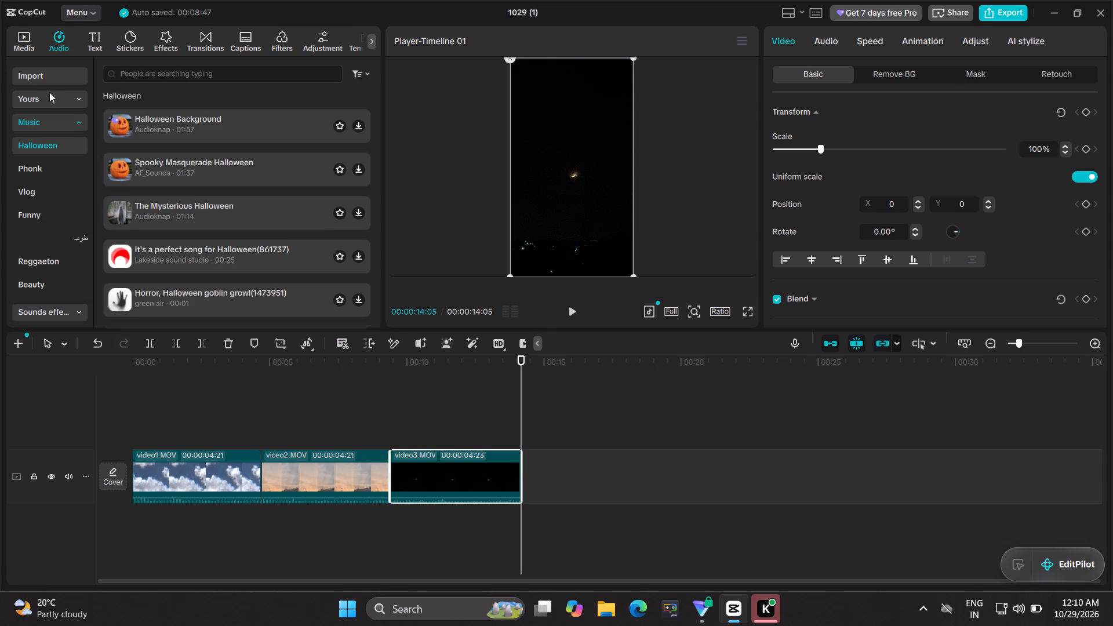
left_click(125, 166)
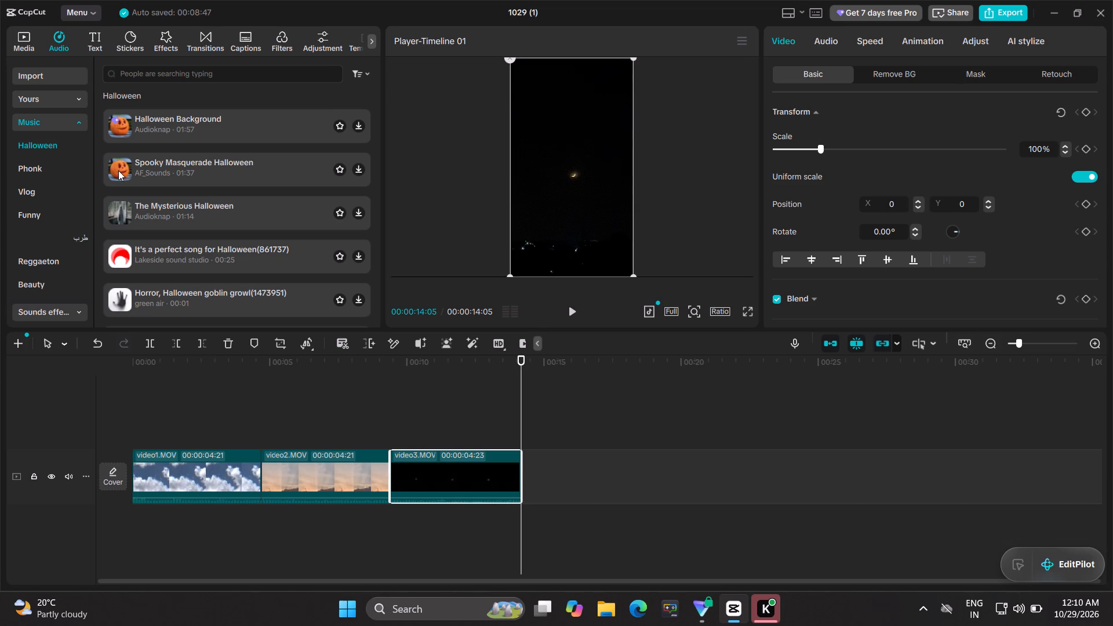
left_click(118, 170)
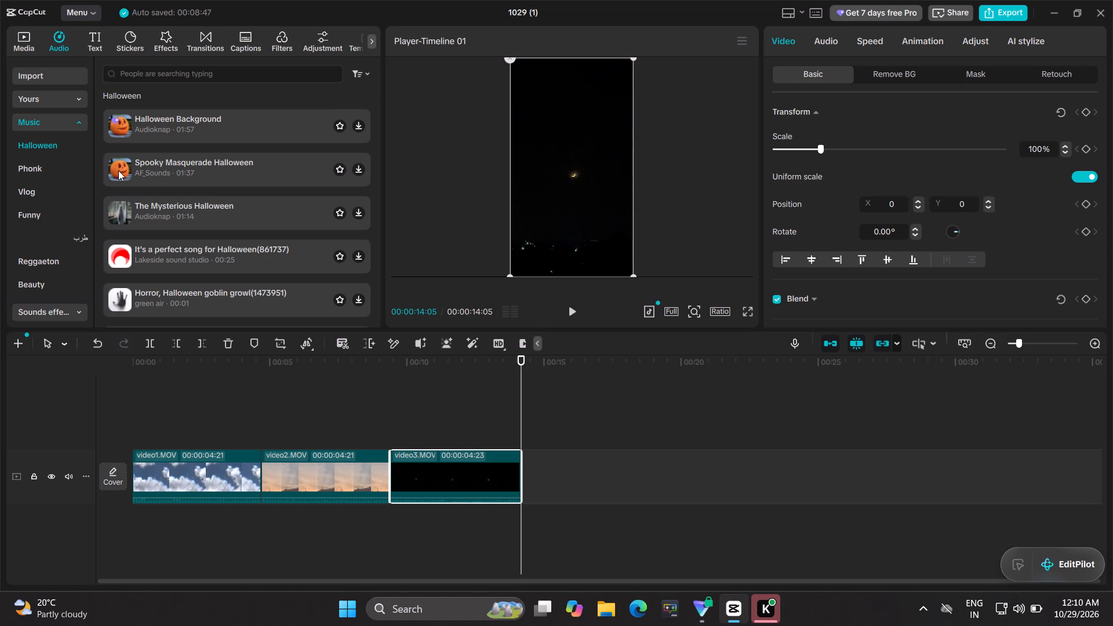
double_click(125, 164)
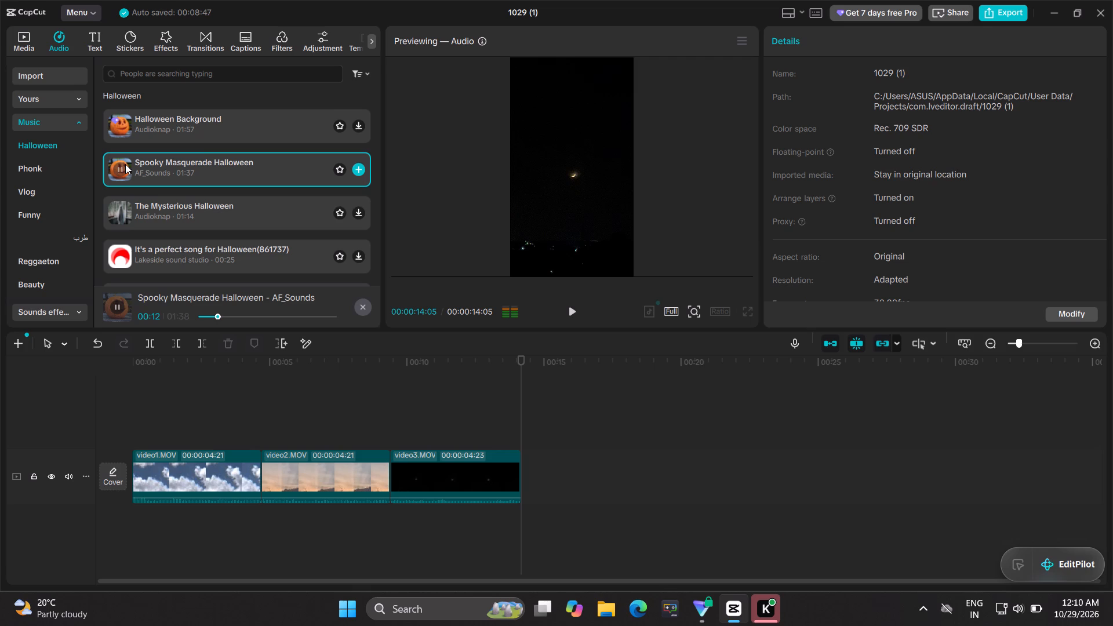
left_click(119, 212)
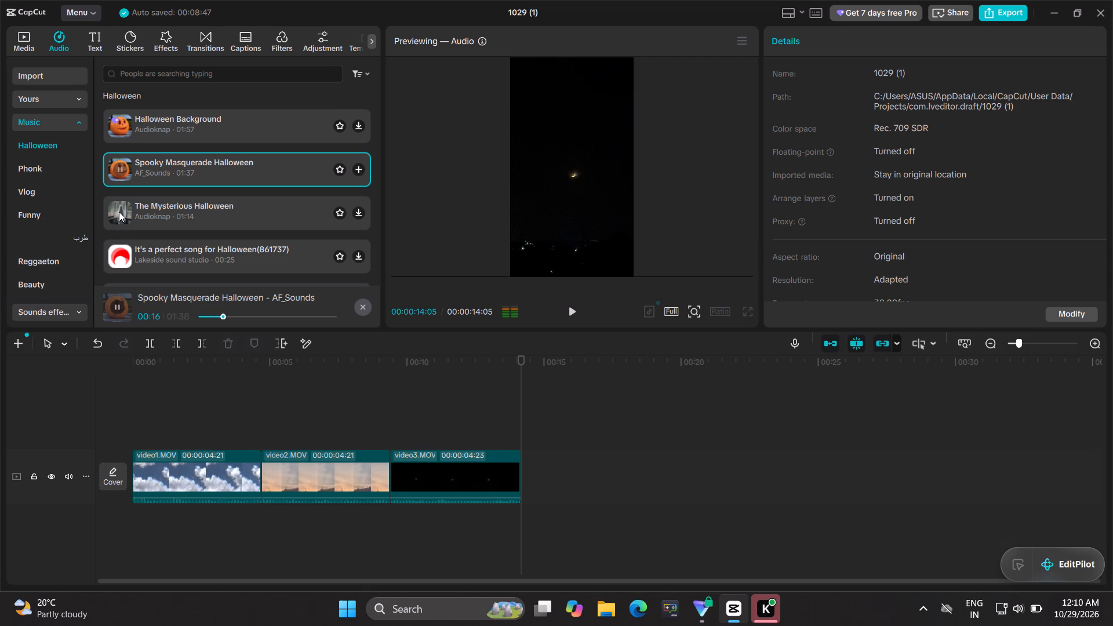
double_click(119, 212)
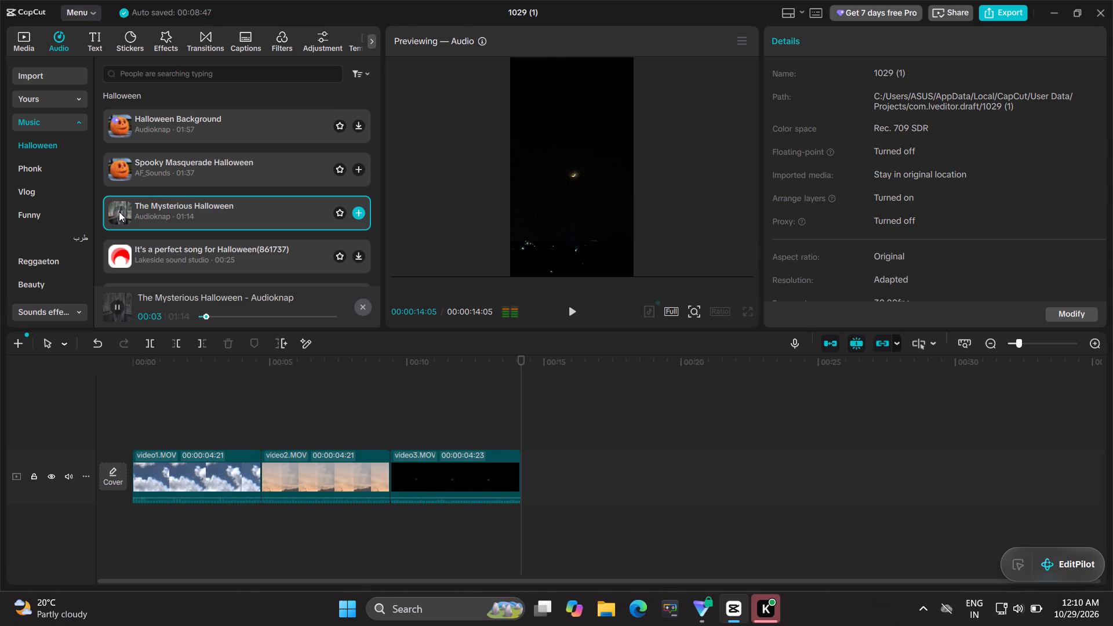
double_click(116, 258)
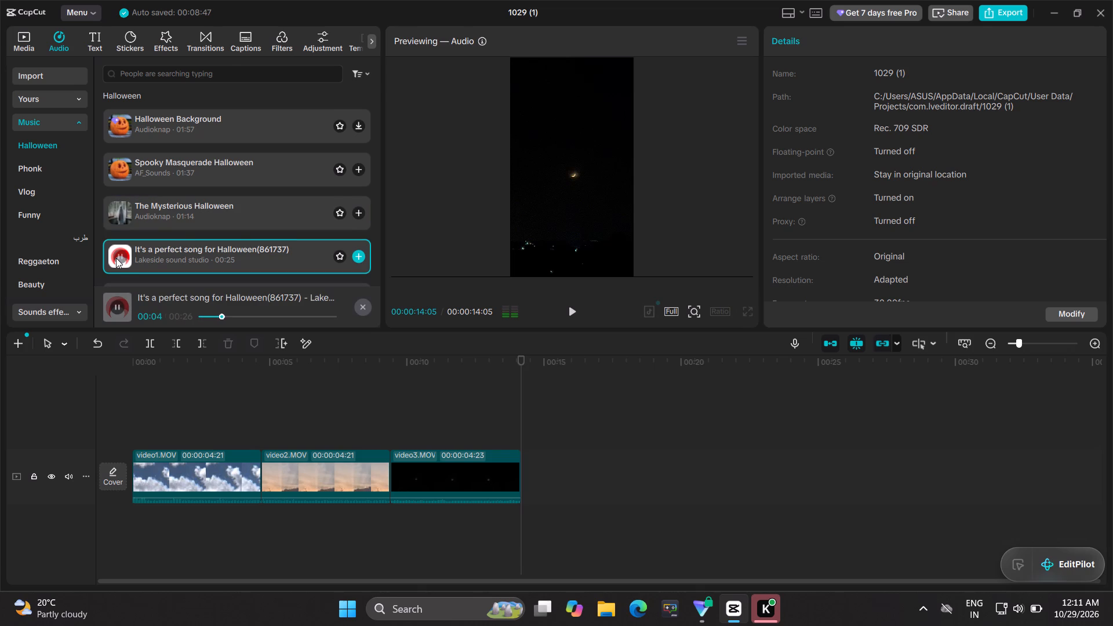
scroll(116, 258, "down", 1)
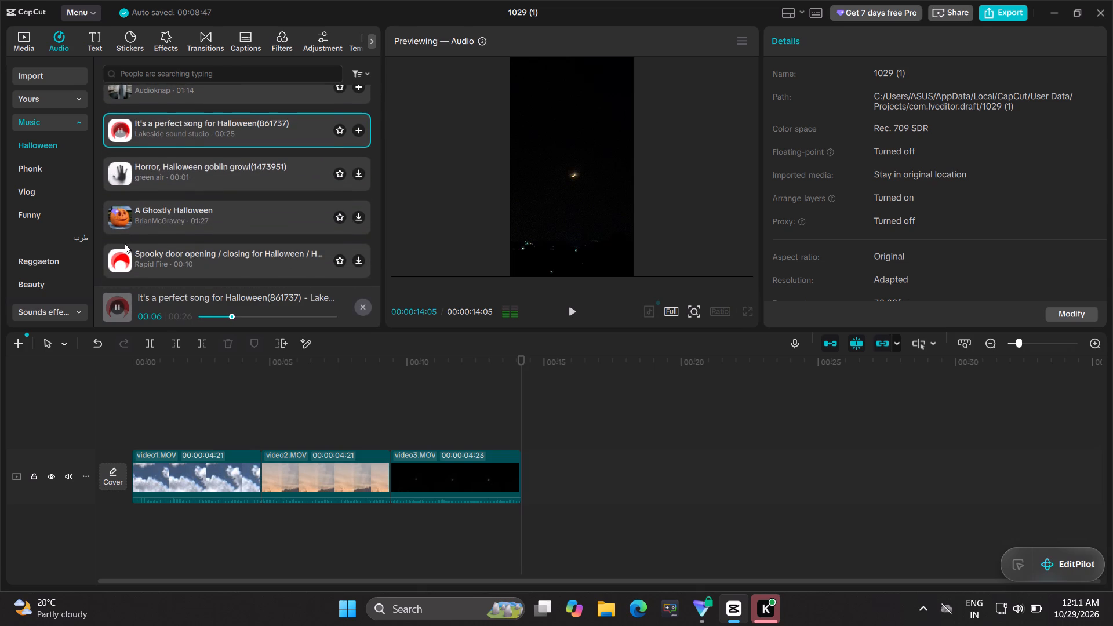
scroll(125, 243, "down", 2)
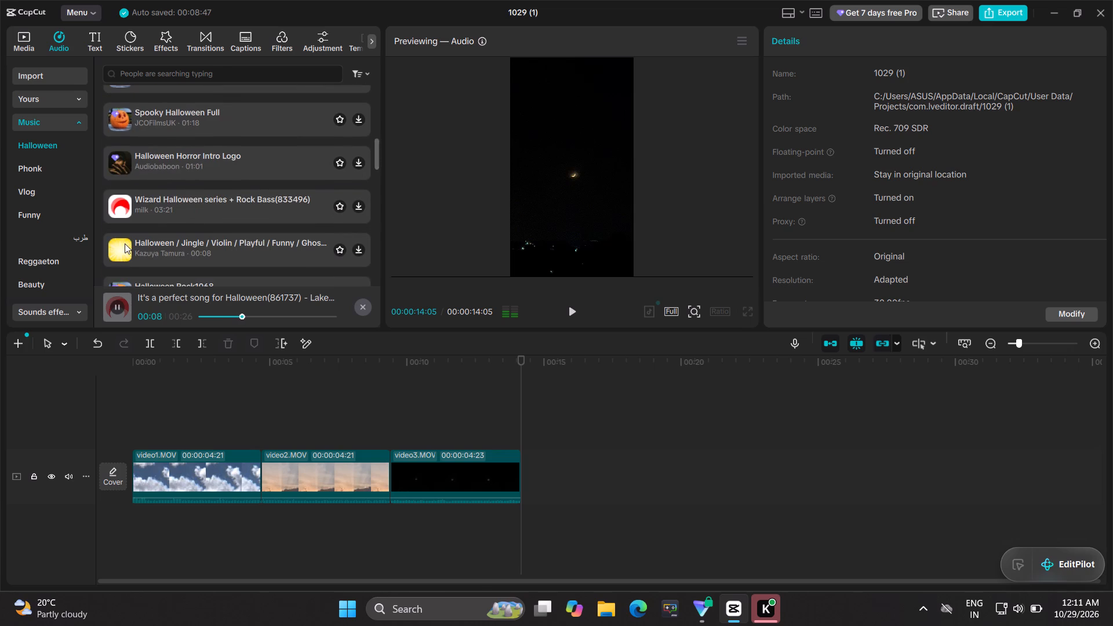
scroll(125, 243, "down", 3)
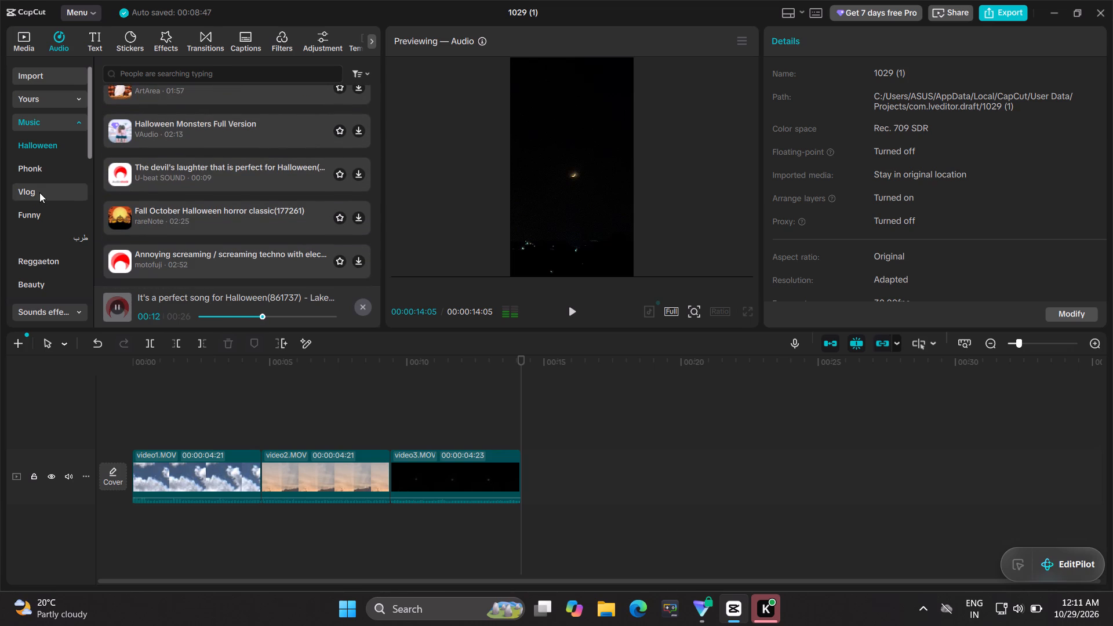
Search the audio library for nature.
left_click(143, 77)
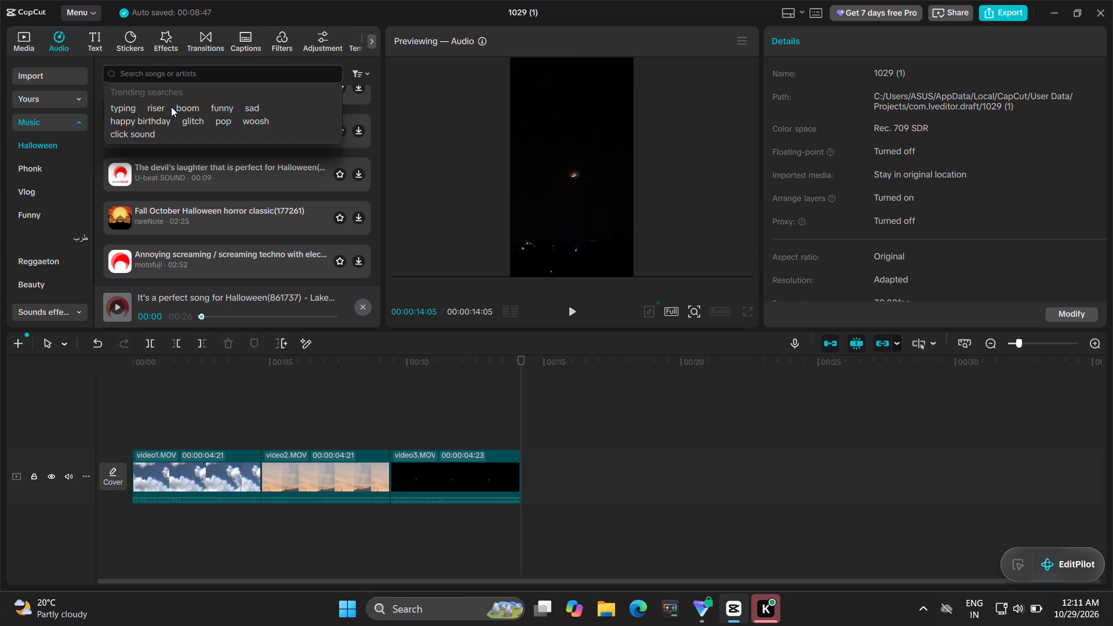
key("n")
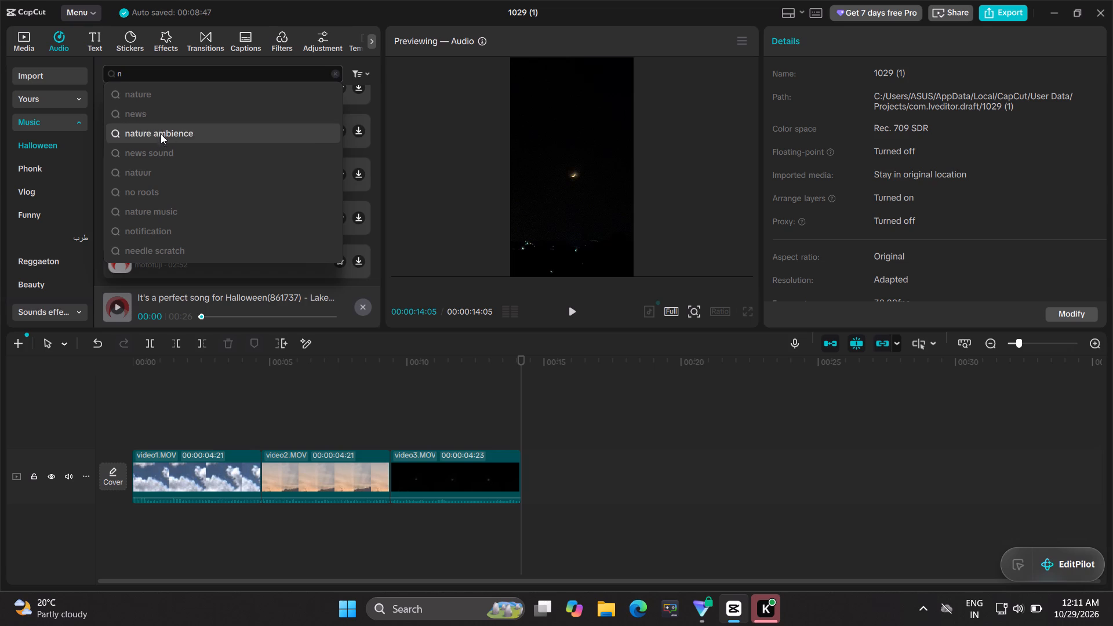
left_click(164, 96)
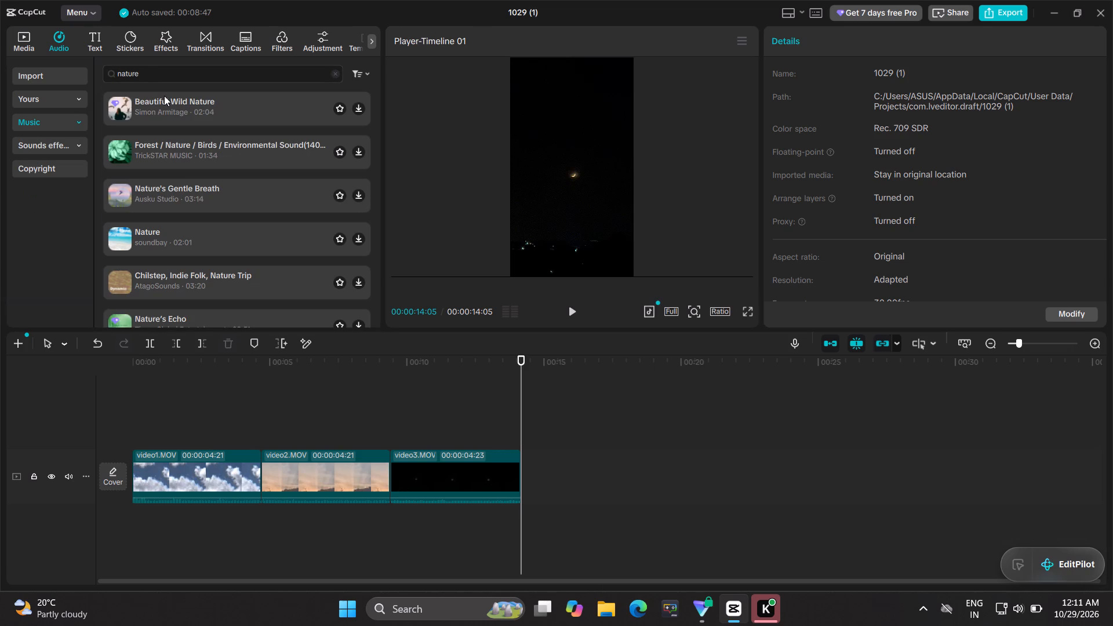
Audition the nature tracks Forest / Nature / Birds / Environmental Sound and Nature by soundbay, and look through the other nature tracks.
left_click(122, 152)
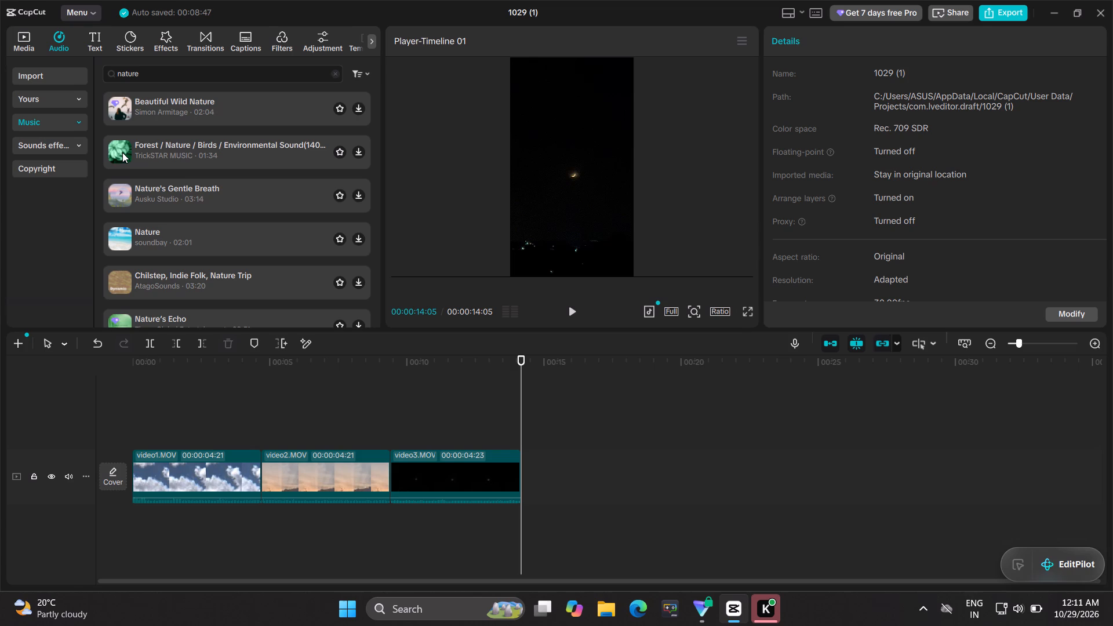
double_click(122, 152)
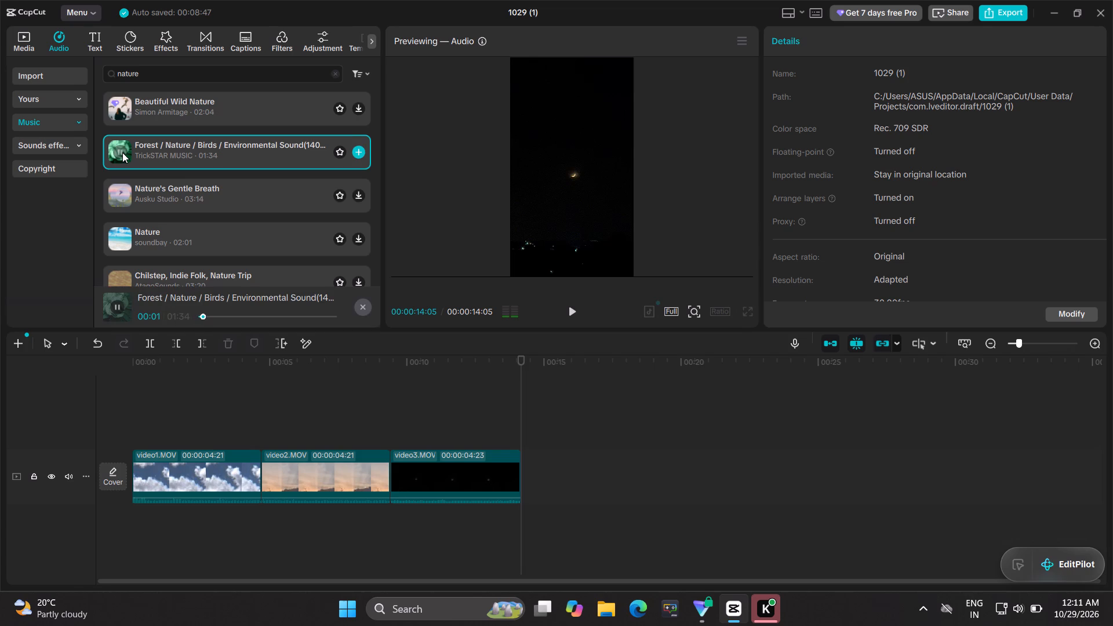
double_click(124, 244)
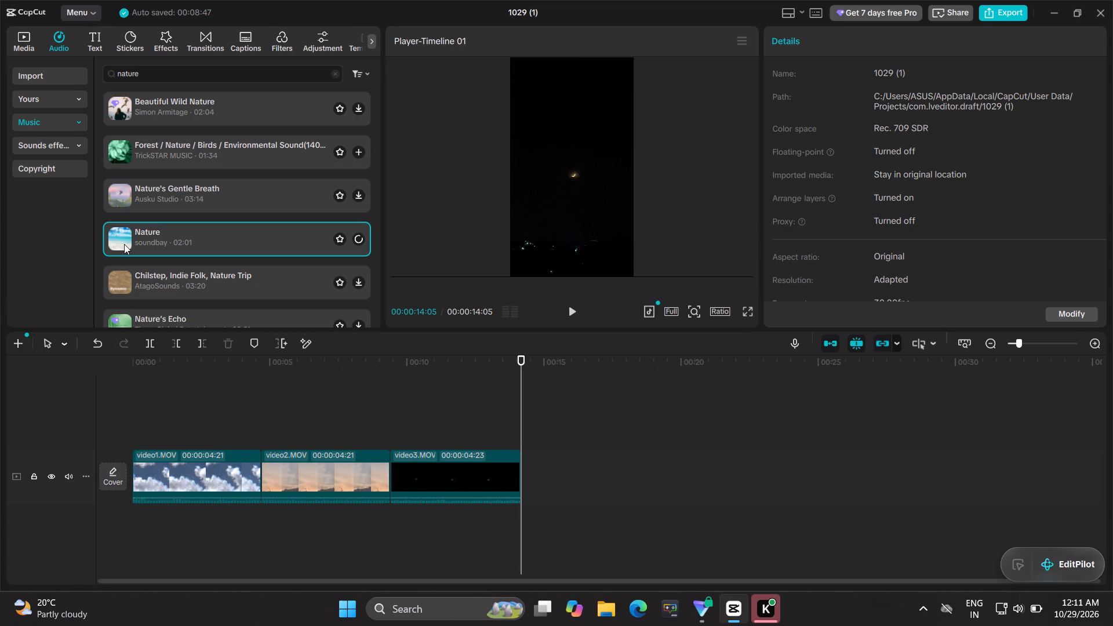
scroll(143, 184, "down", 2)
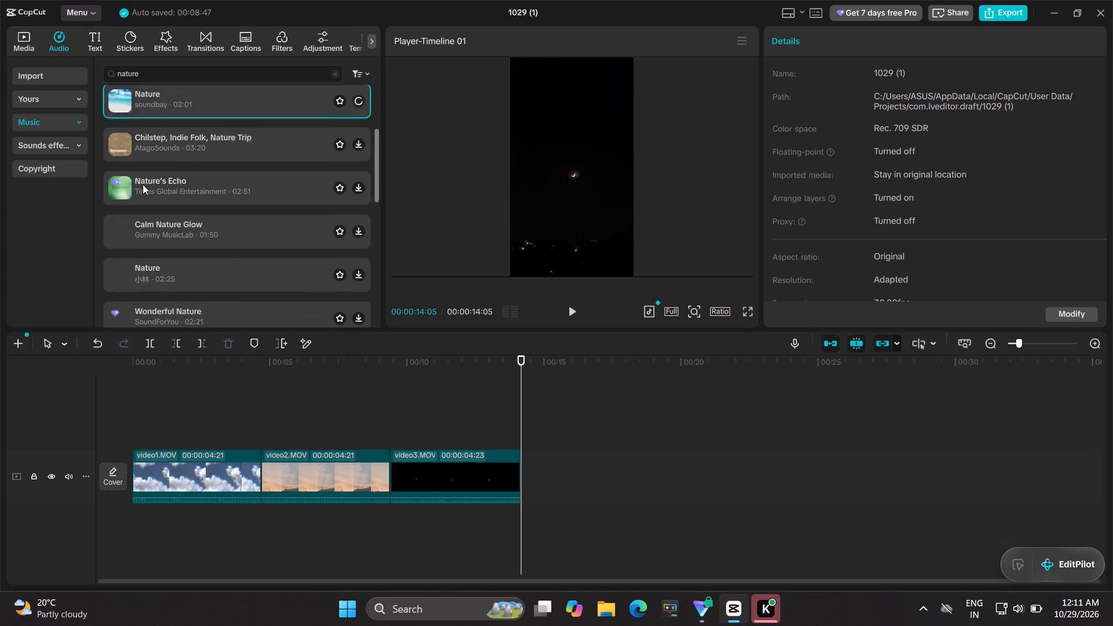
scroll(143, 184, "up", 1)
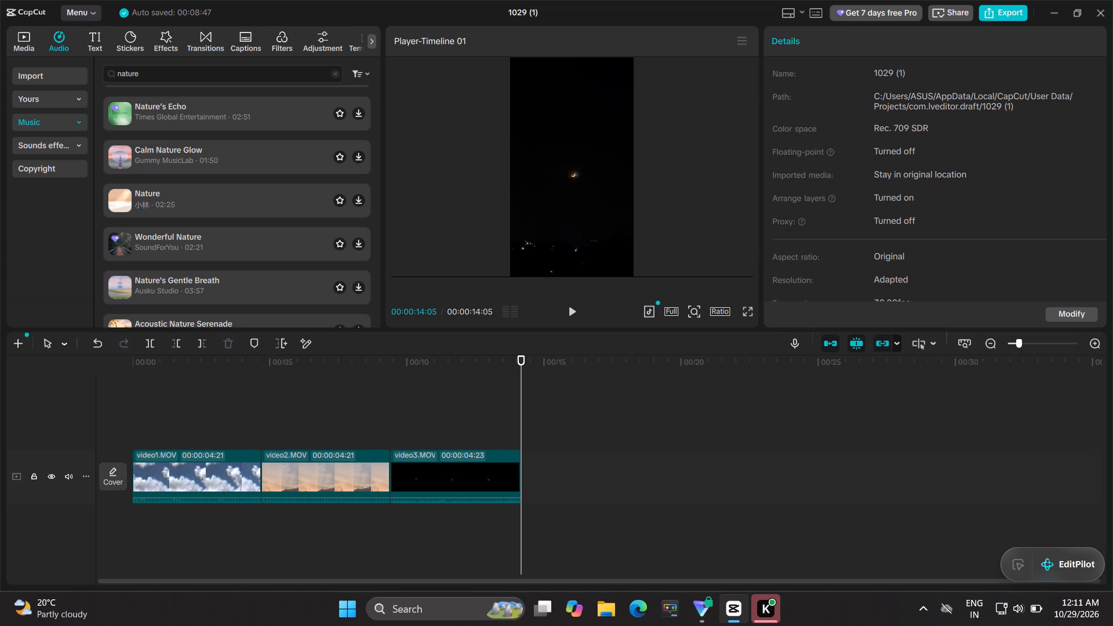
scroll(221, 173, "up", 1)
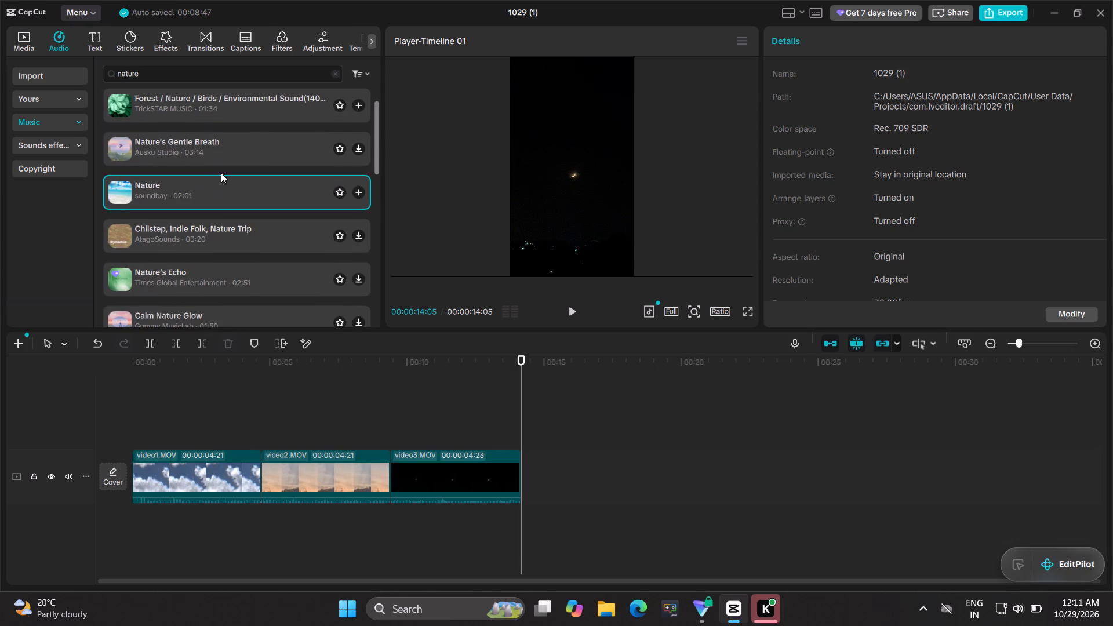
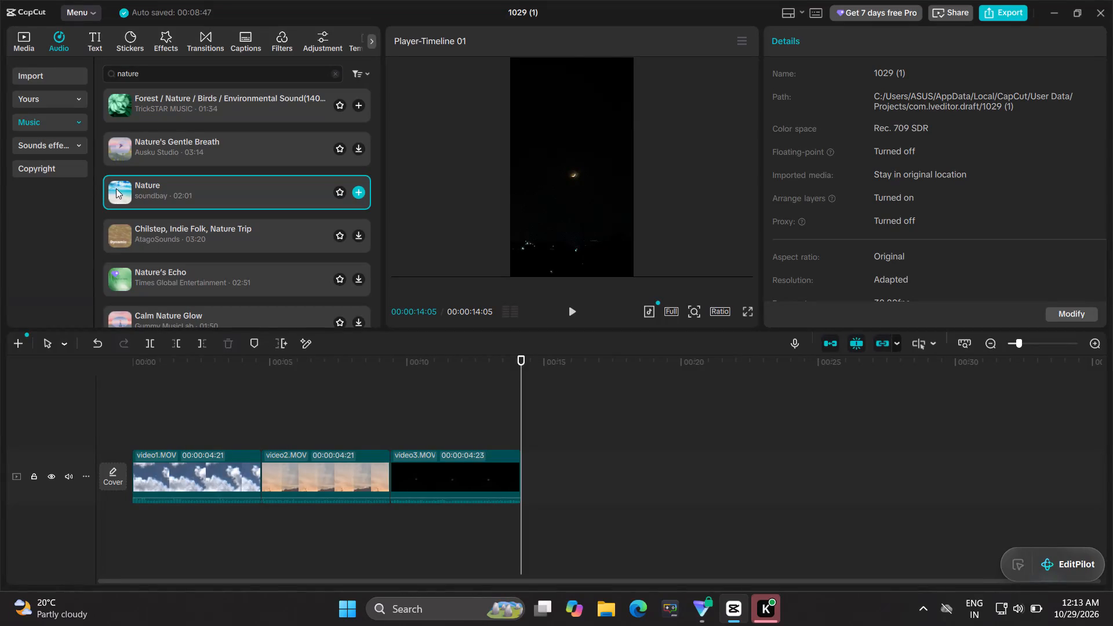
Preview the track Chilstep, Indie Folk, Nature Trip by AtagoSounds from the nature music results.
left_click(120, 190)
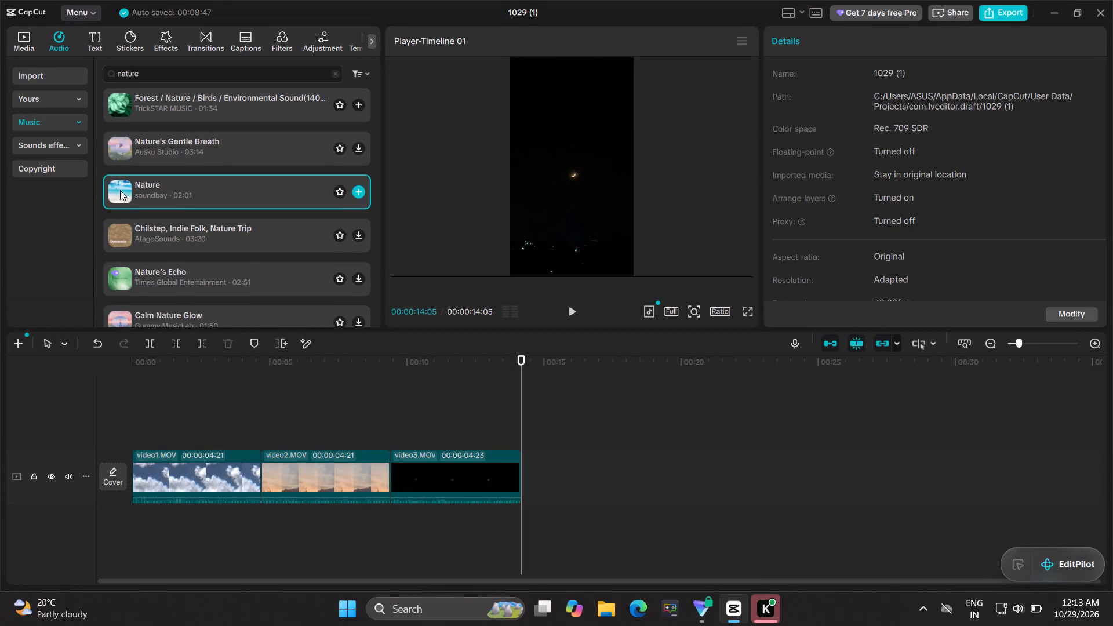
double_click(122, 235)
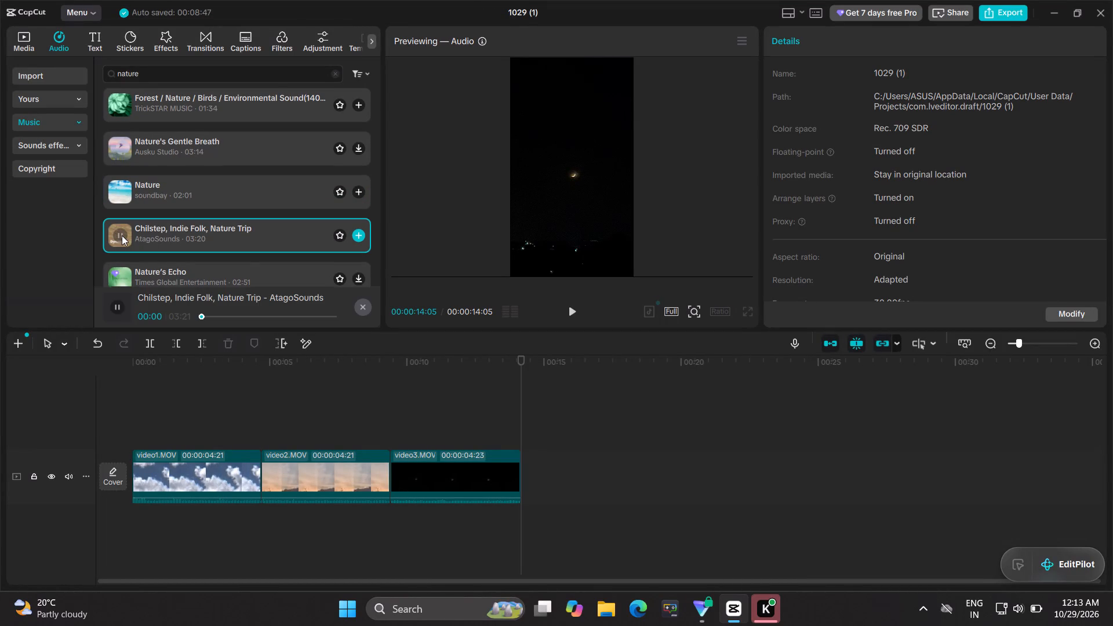
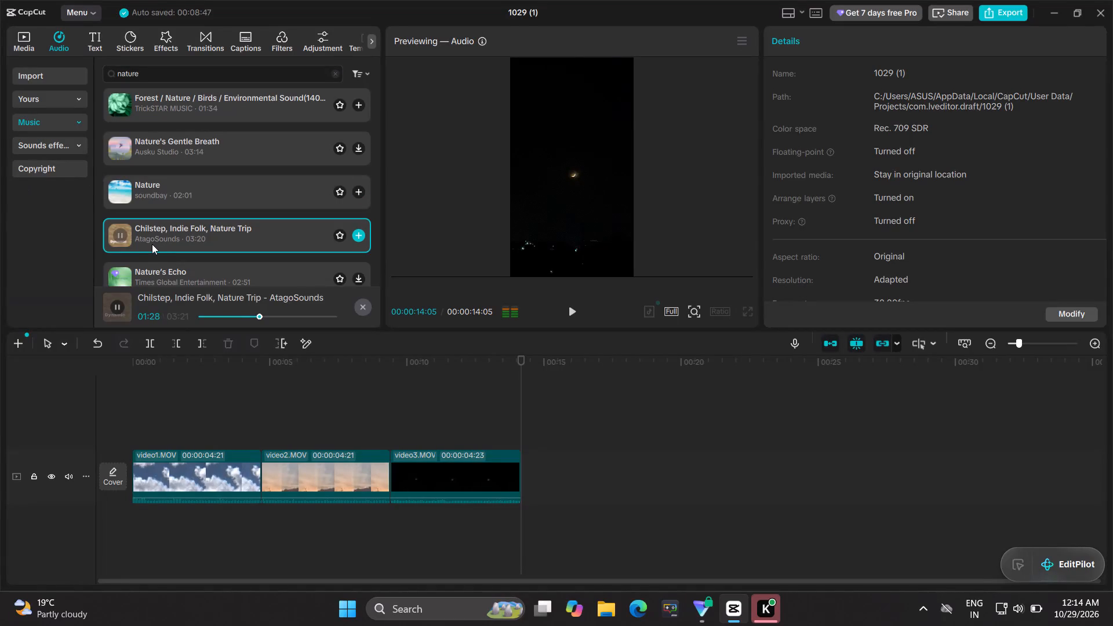
Add the track Chilstep, Indie Folk, Nature Trip to the timeline below the video clips, starting at 00:00.
left_click_drag(152, 243, 122, 581)
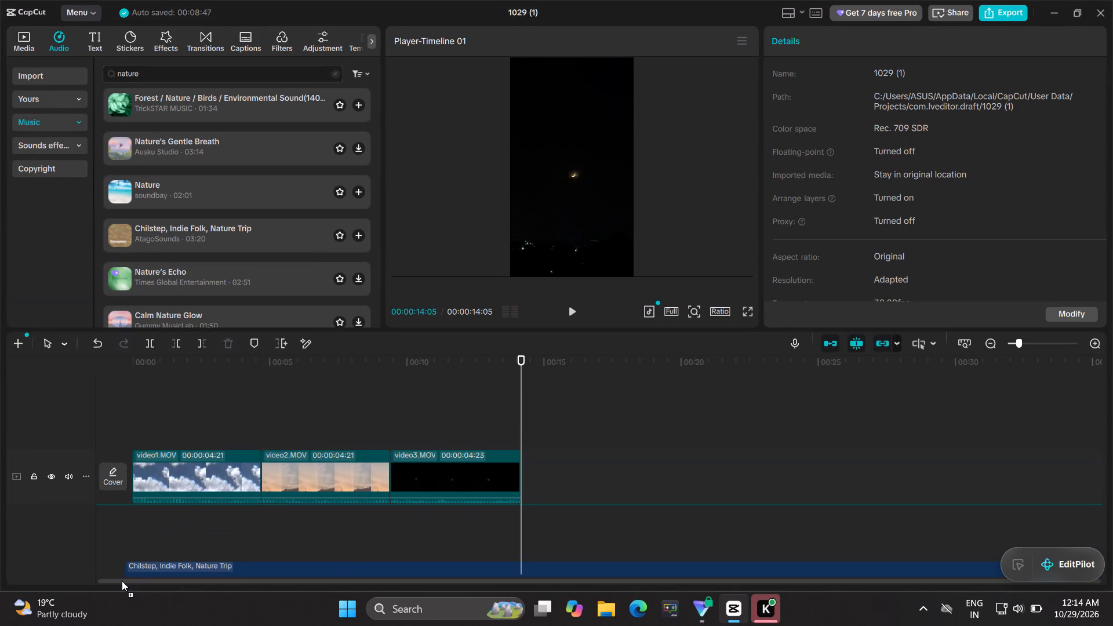
left_click_drag(122, 581, 131, 530)
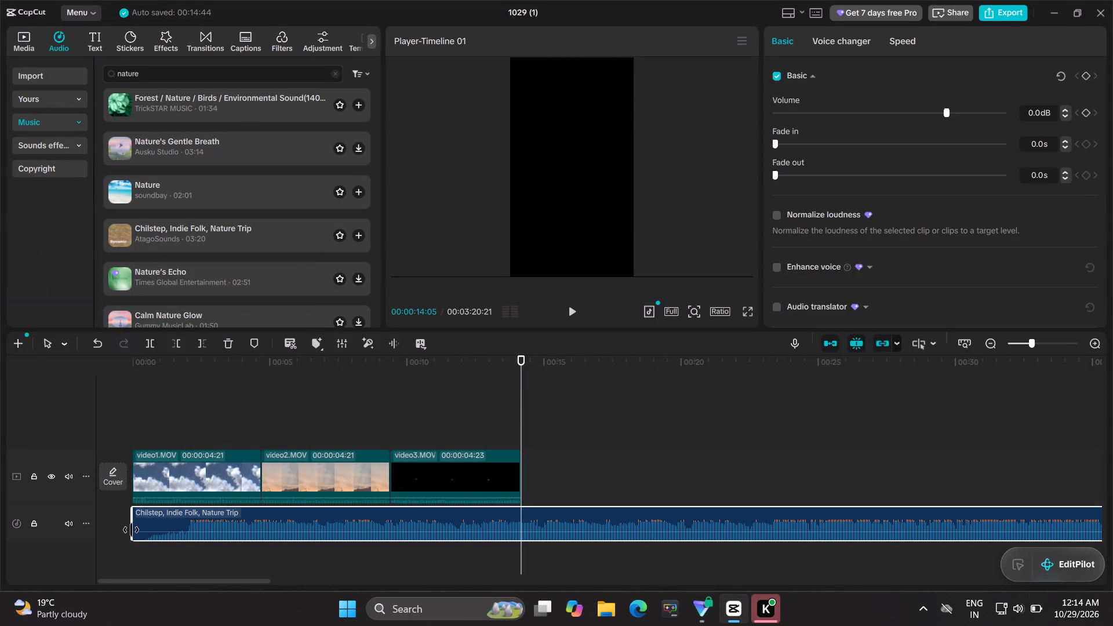
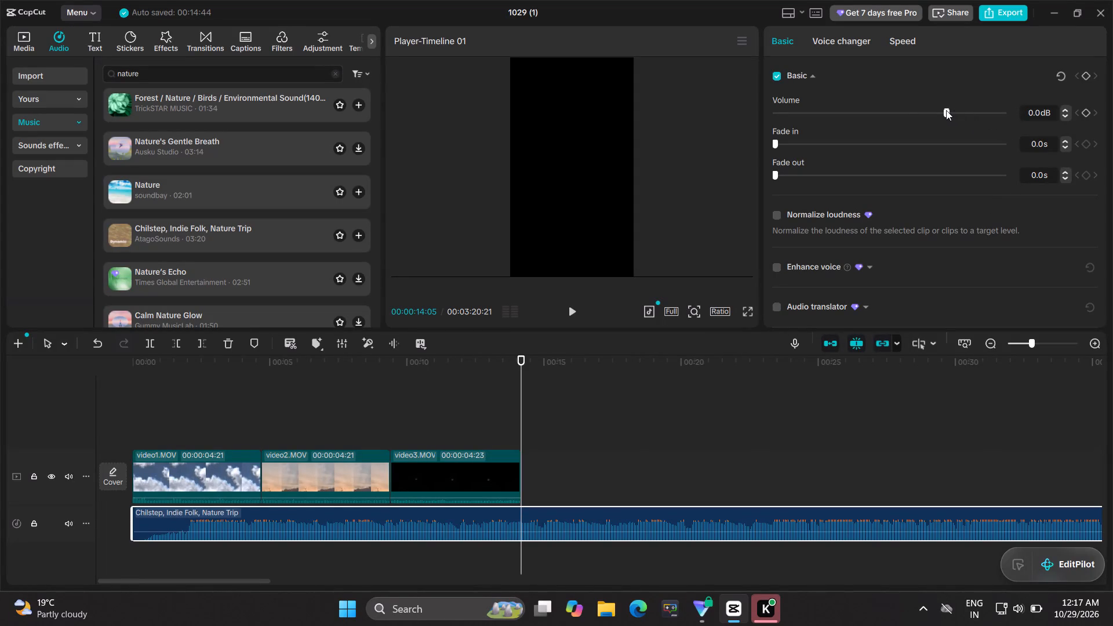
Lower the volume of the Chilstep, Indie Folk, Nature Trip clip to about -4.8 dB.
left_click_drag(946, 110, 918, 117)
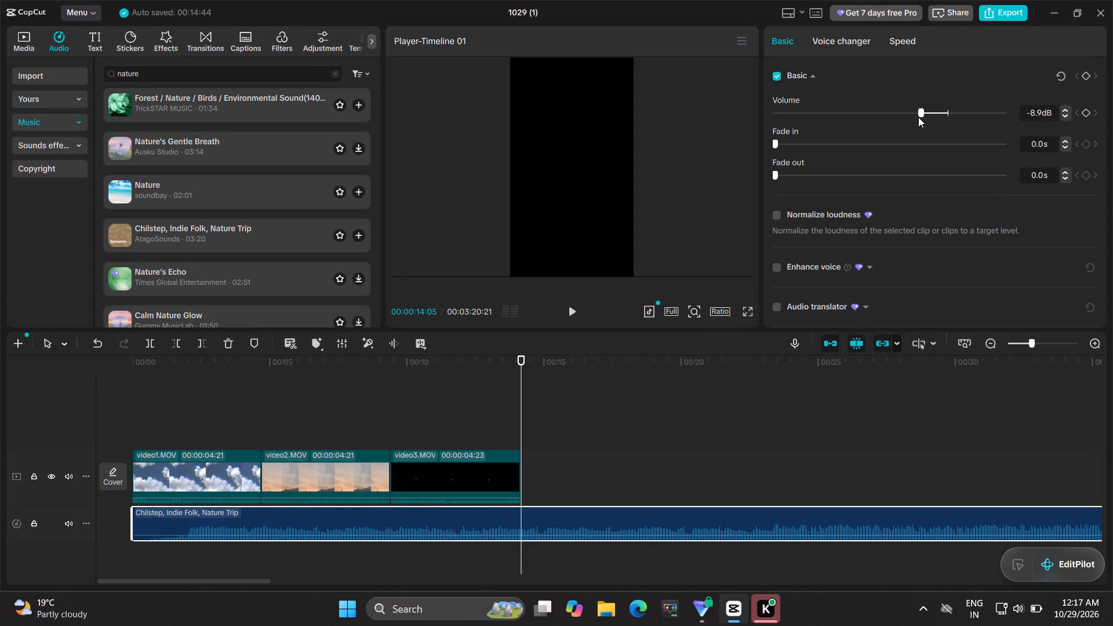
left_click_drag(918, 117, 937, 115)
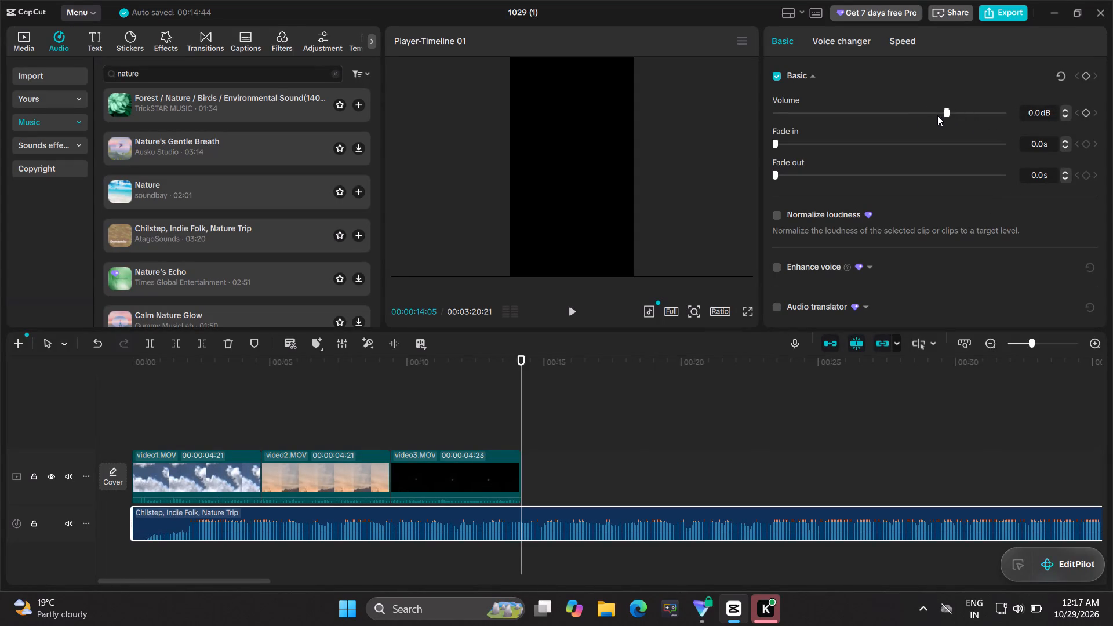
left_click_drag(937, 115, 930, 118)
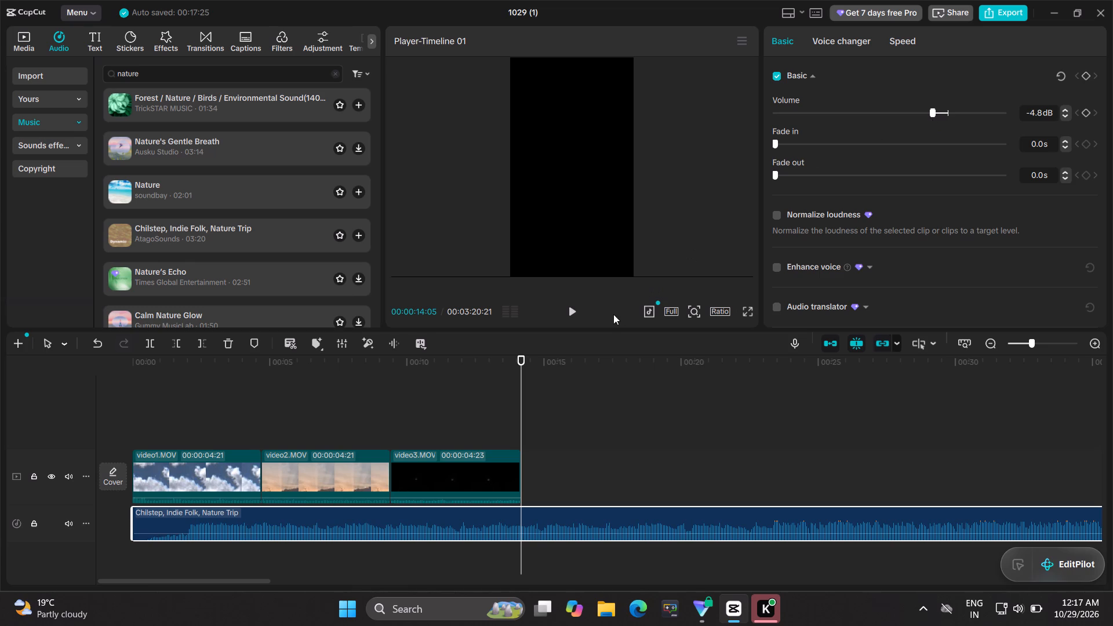
Play back the quieter music past the end of the video clips, and return the playhead to 00:00.
left_click(573, 310)
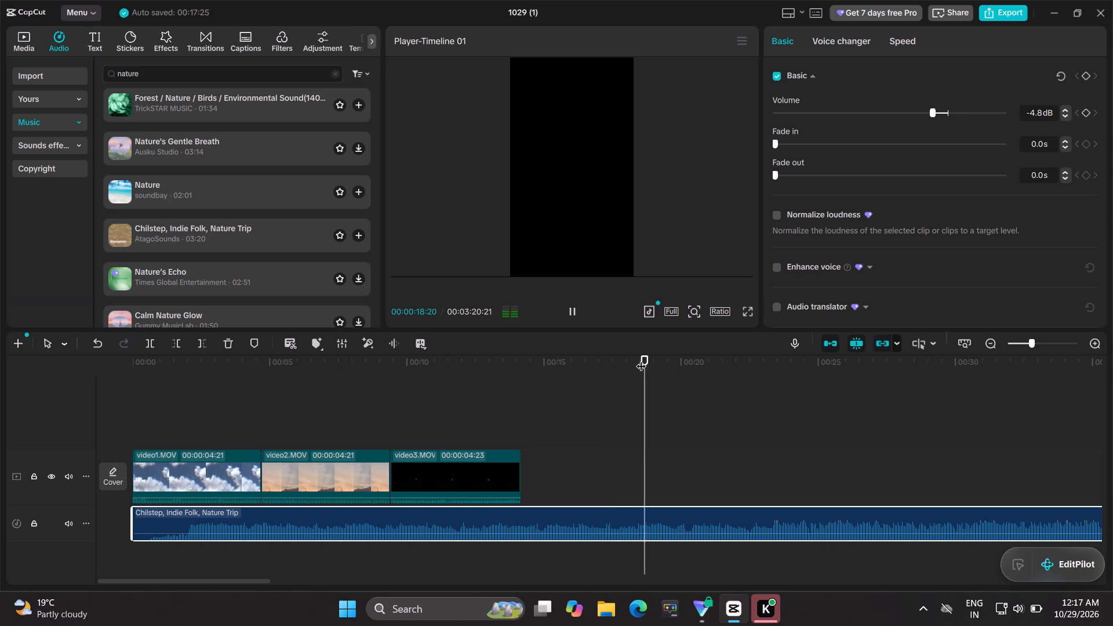
left_click(641, 359)
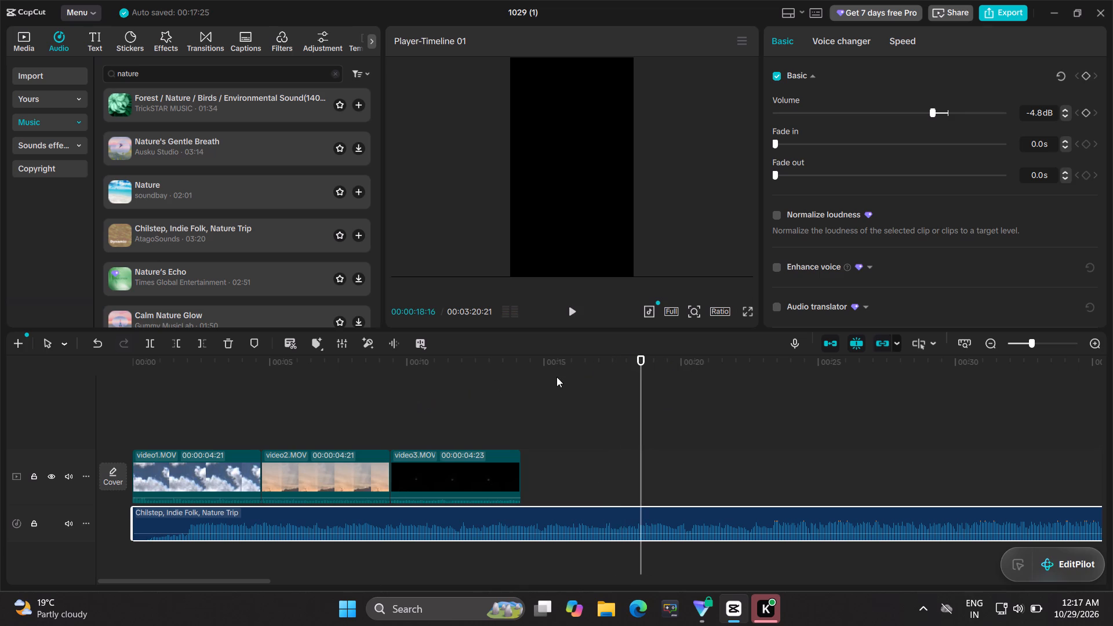
left_click_drag(642, 359, 310, 447)
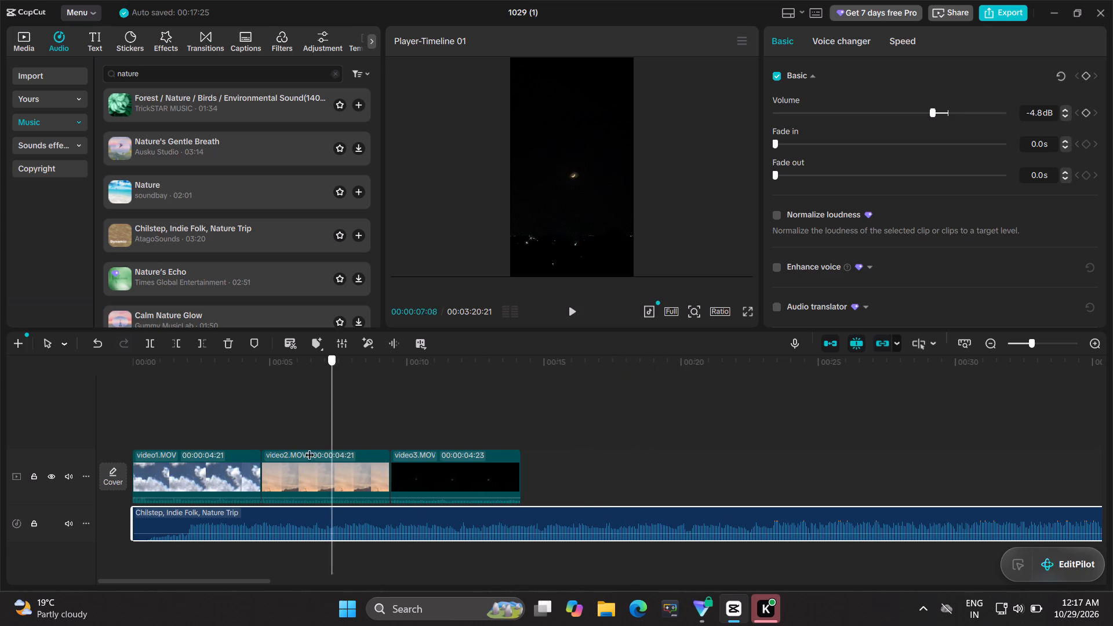
left_click_drag(310, 447, 185, 493)
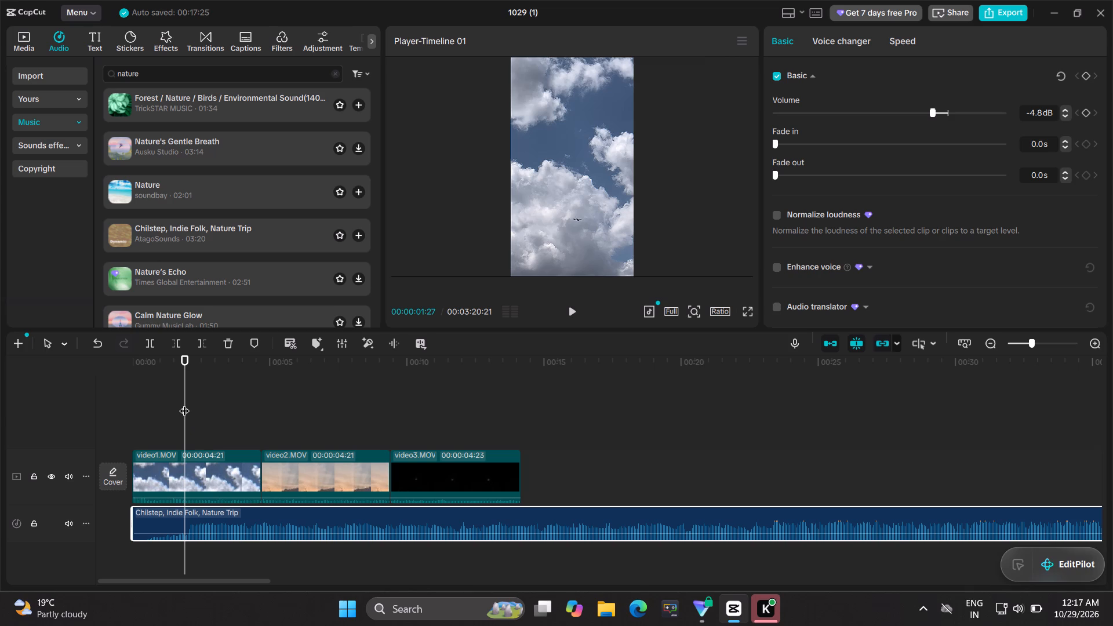
left_click_drag(184, 403, 132, 416)
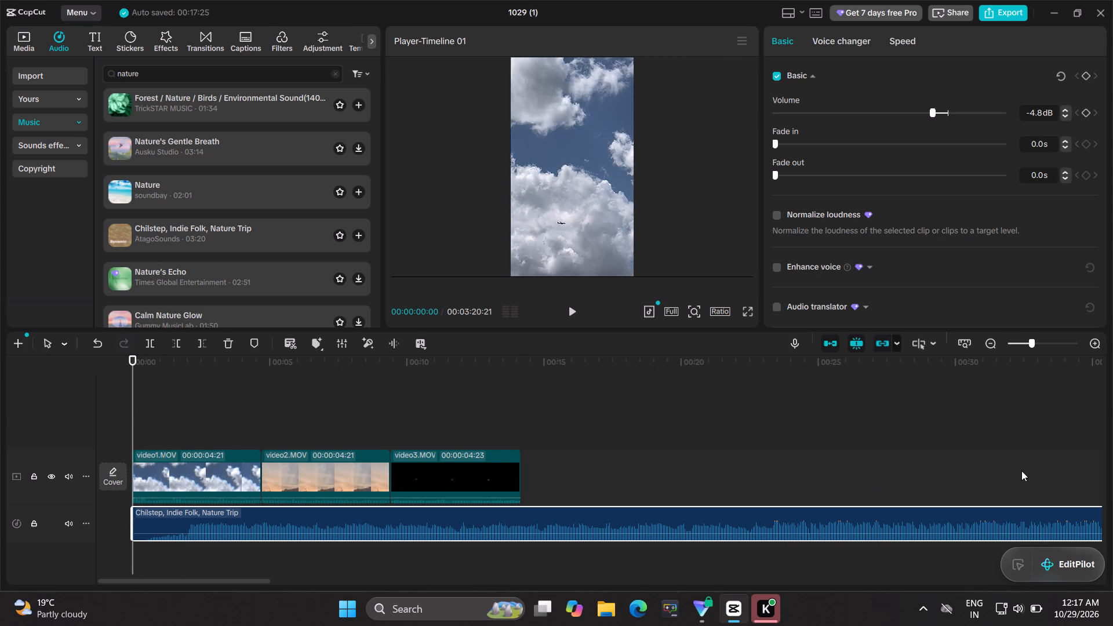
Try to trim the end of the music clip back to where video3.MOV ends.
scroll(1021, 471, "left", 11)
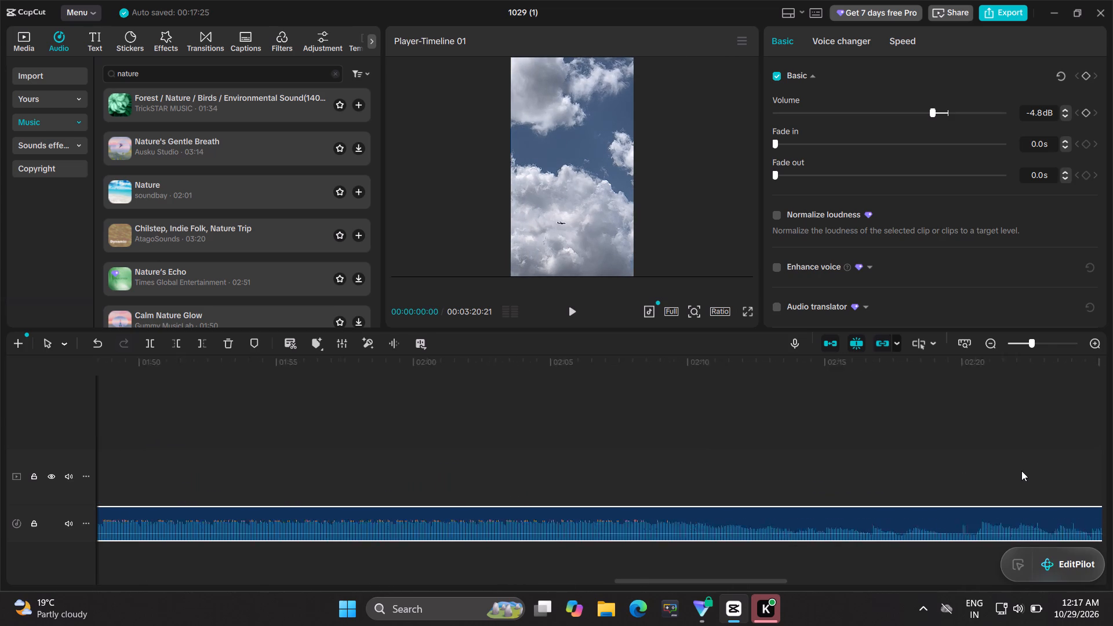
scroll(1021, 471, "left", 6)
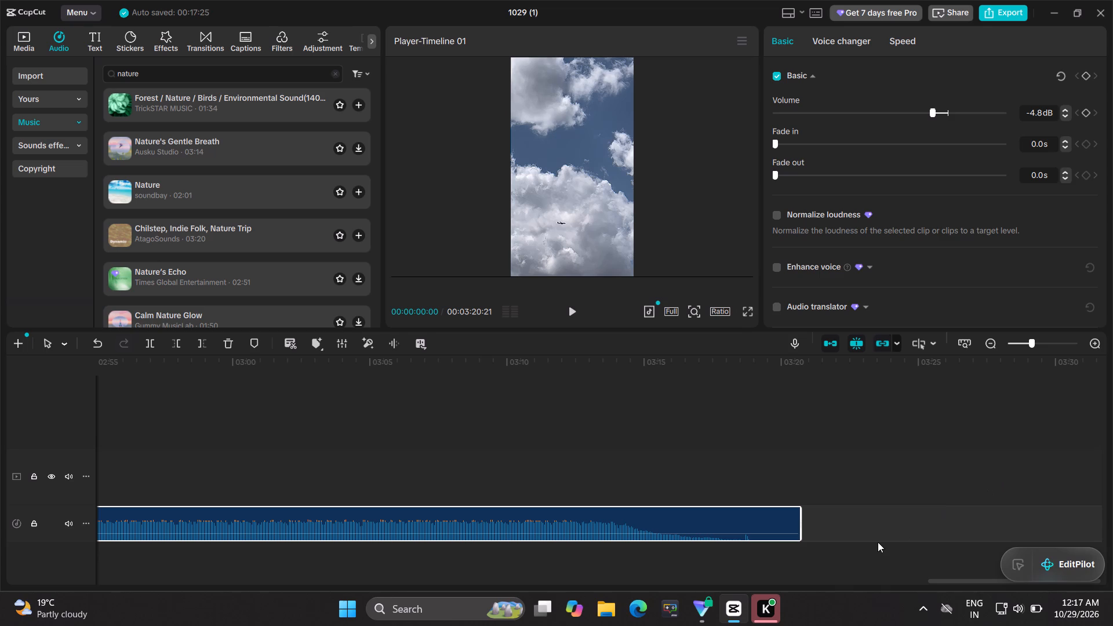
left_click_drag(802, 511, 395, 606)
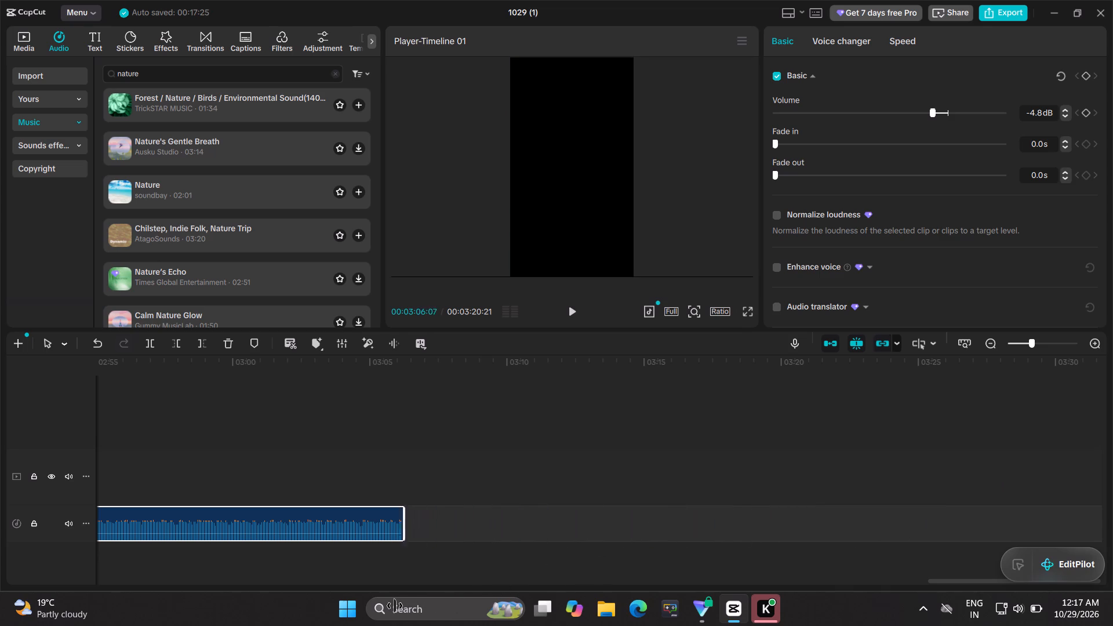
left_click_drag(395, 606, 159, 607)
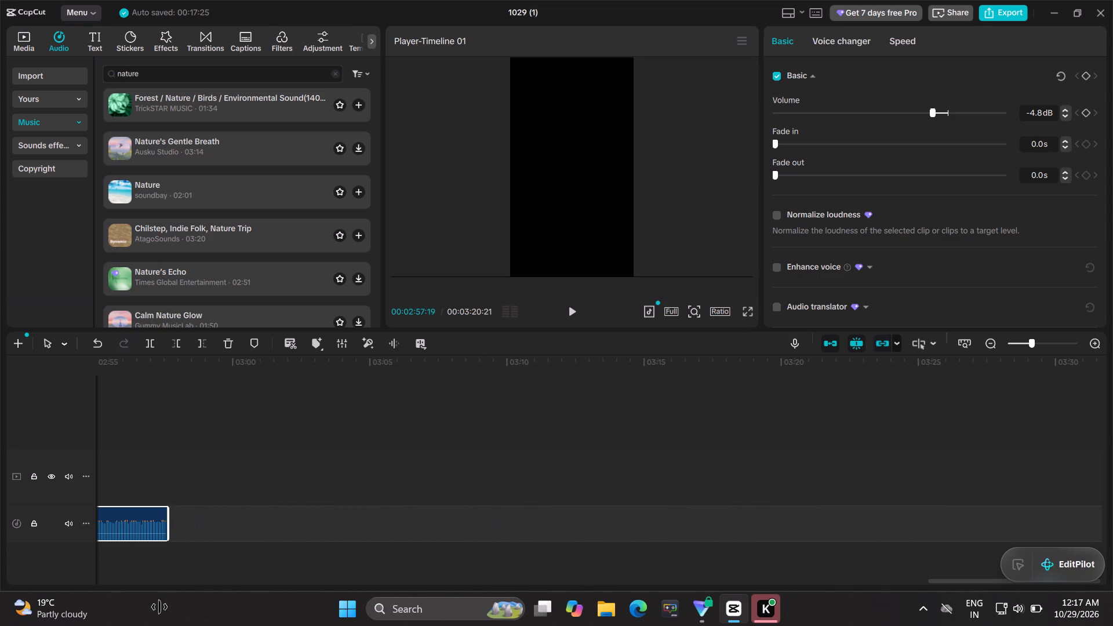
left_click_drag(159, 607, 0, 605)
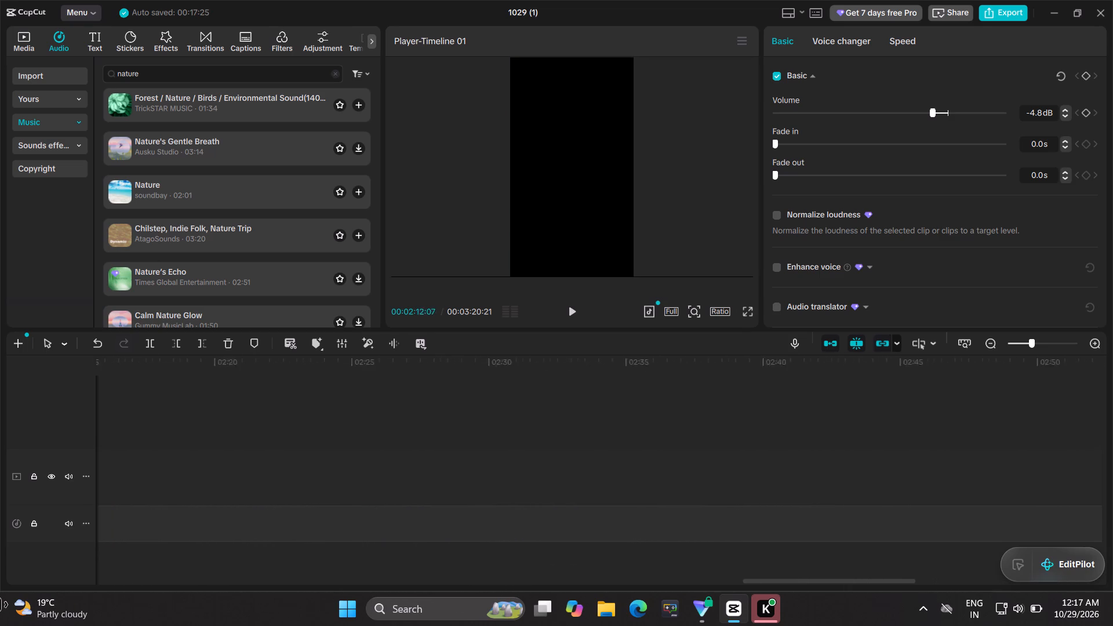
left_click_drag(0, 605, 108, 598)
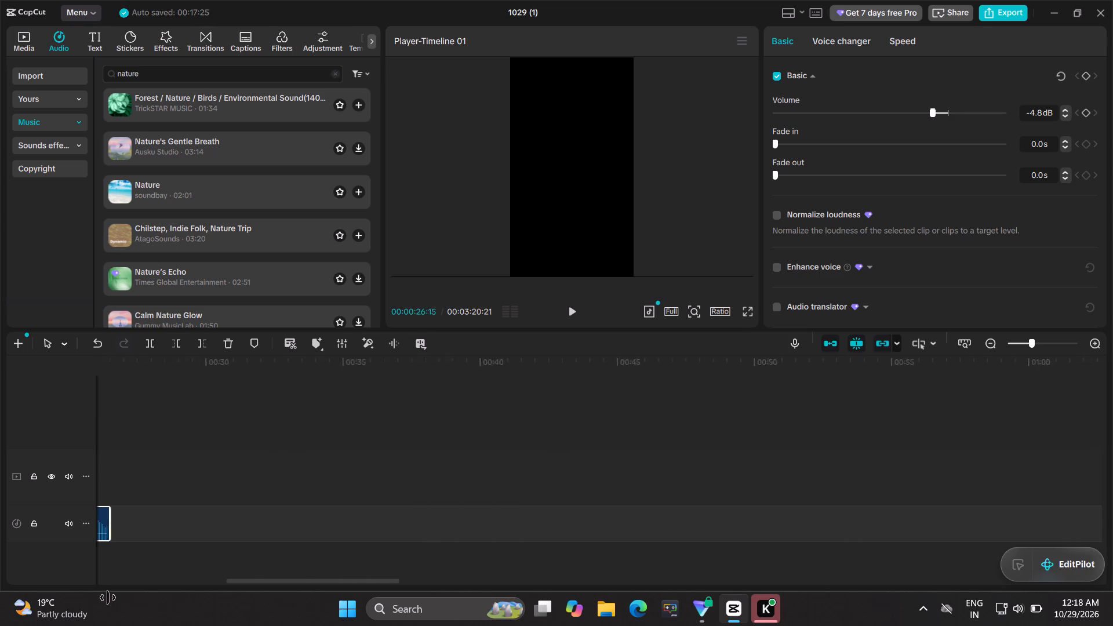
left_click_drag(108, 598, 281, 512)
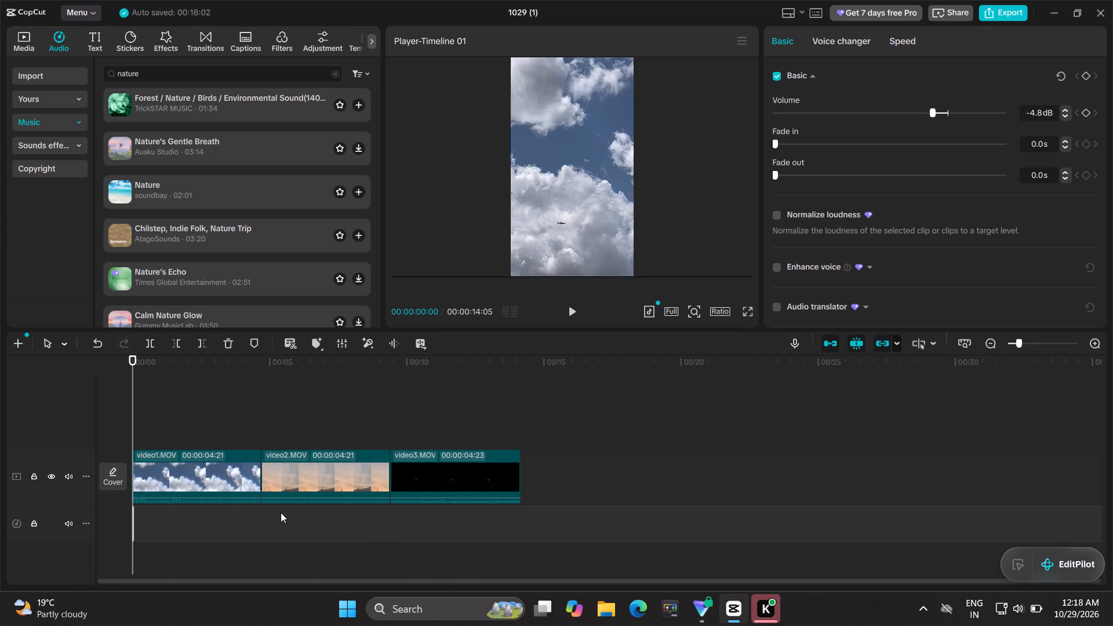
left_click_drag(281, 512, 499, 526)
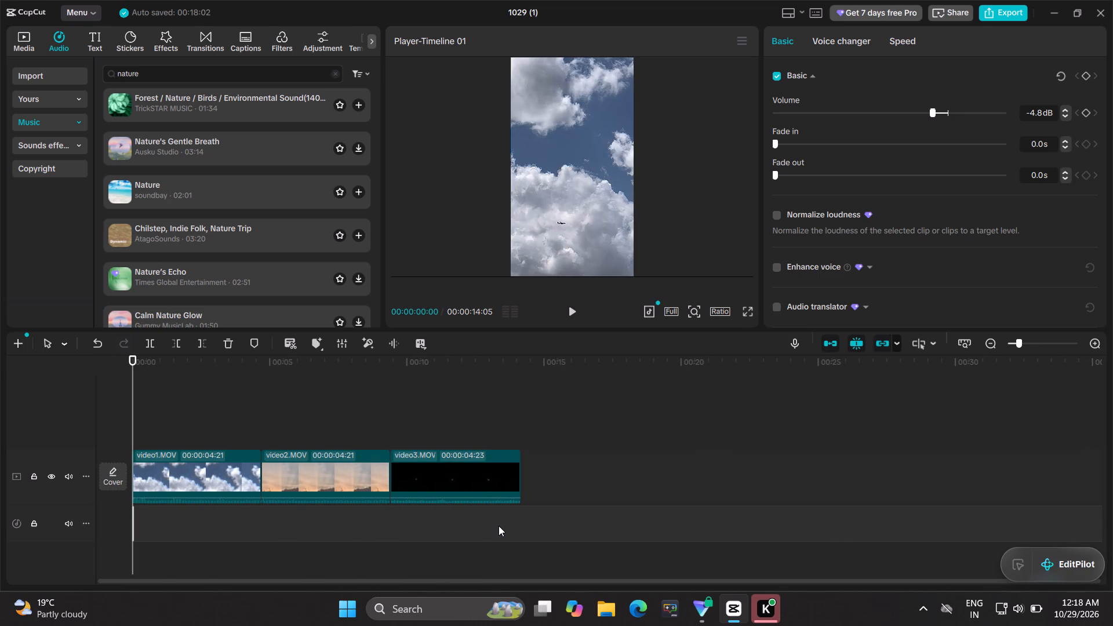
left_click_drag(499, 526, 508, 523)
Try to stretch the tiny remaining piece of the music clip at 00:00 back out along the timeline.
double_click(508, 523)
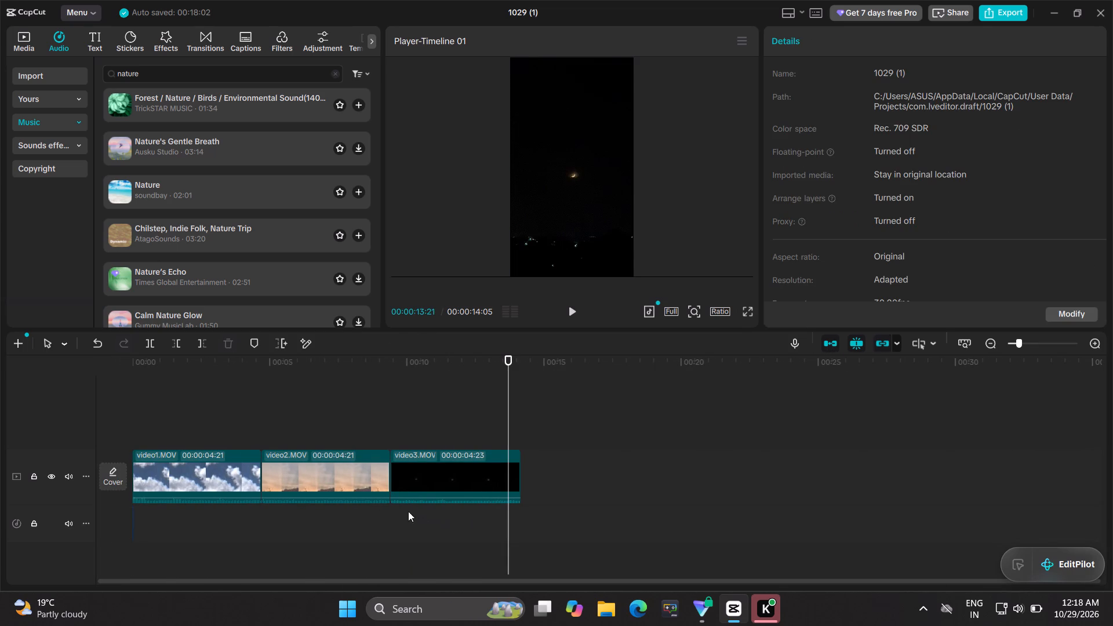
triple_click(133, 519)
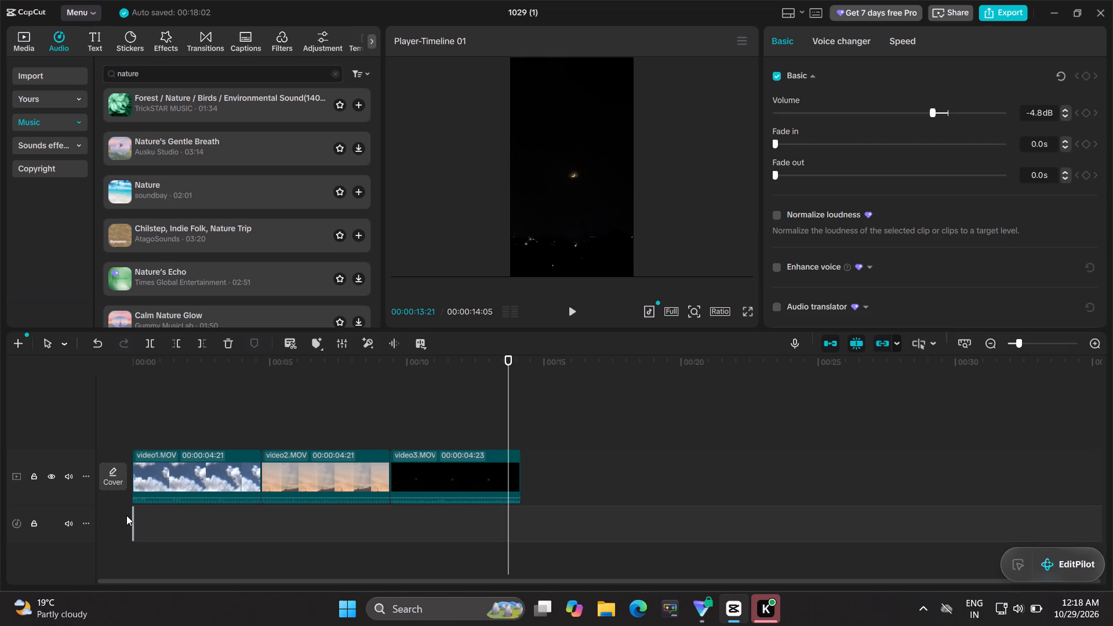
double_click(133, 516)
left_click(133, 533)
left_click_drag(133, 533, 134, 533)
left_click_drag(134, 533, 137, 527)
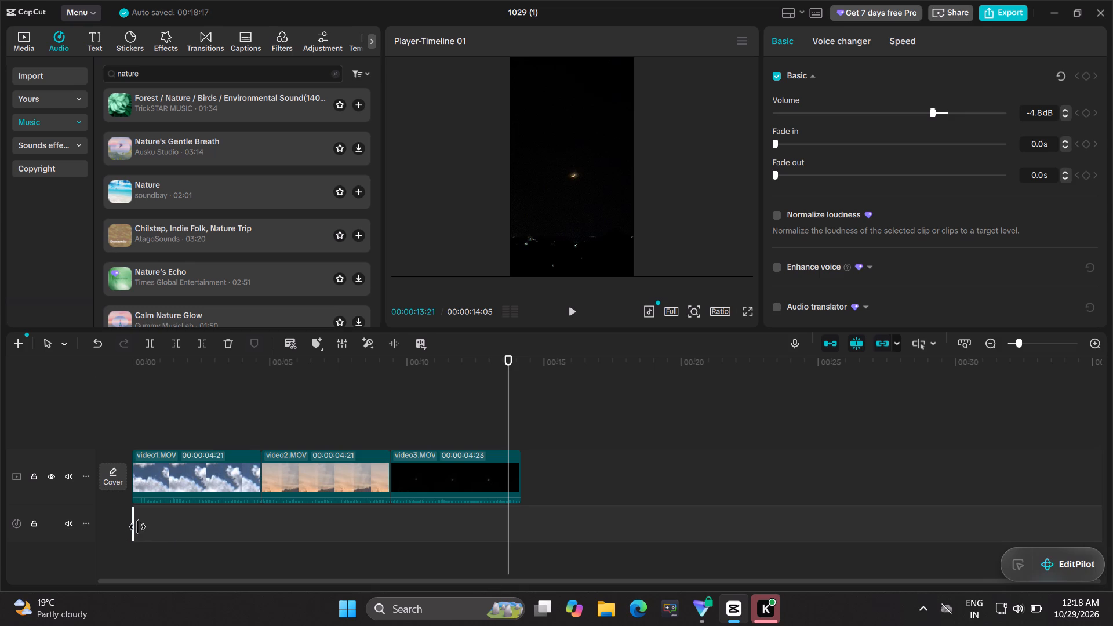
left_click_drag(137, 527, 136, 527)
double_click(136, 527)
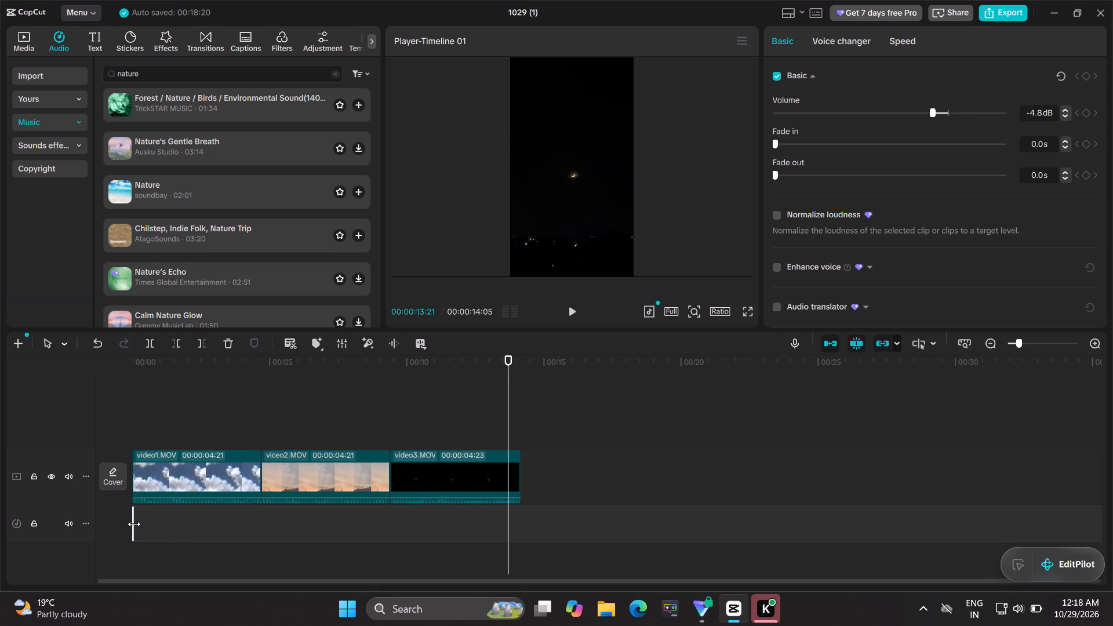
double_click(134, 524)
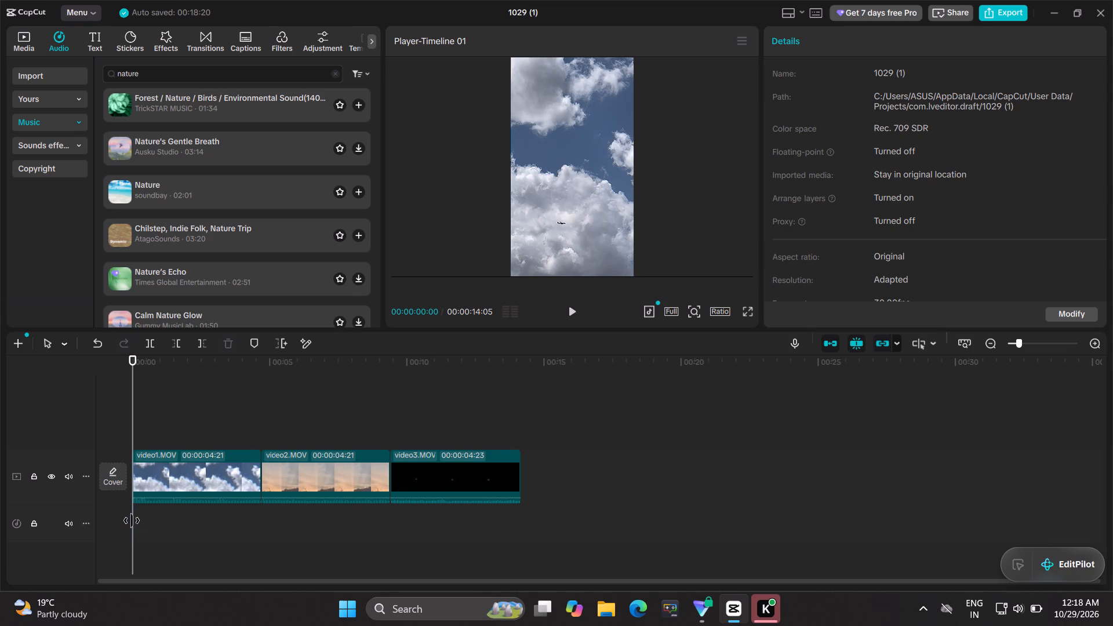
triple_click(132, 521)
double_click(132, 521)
Add Chilstep, Indie Folk, Nature Trip again on a new audio track below the existing one, starting at 00:00.
left_click(176, 246)
left_click_drag(176, 246, 178, 272)
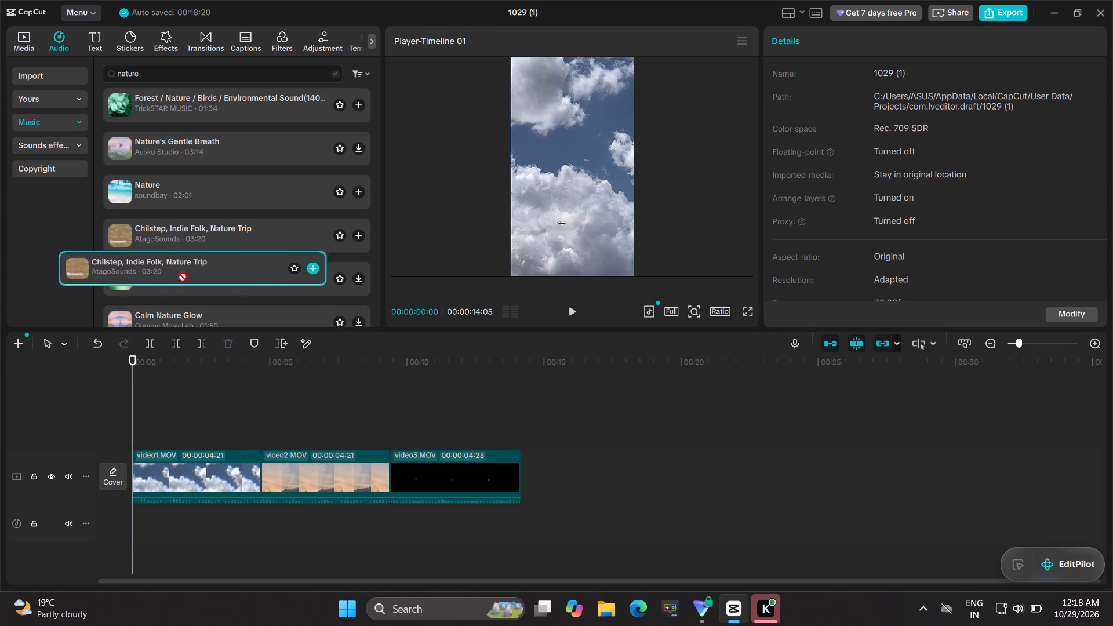
left_click_drag(178, 272, 144, 555)
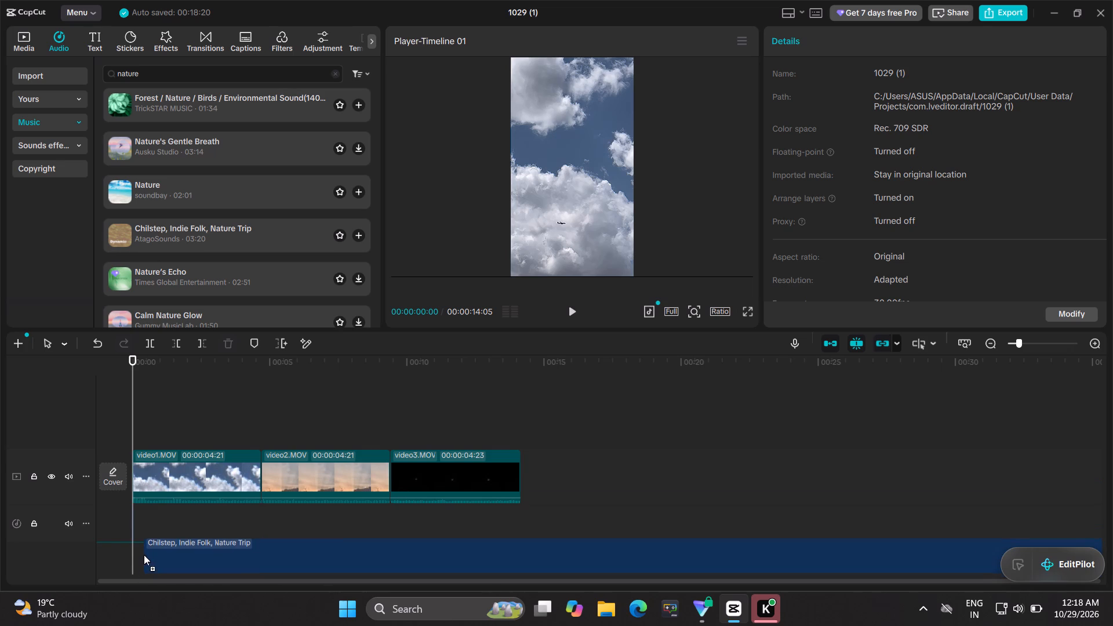
left_click_drag(144, 555, 128, 521)
double_click(128, 521)
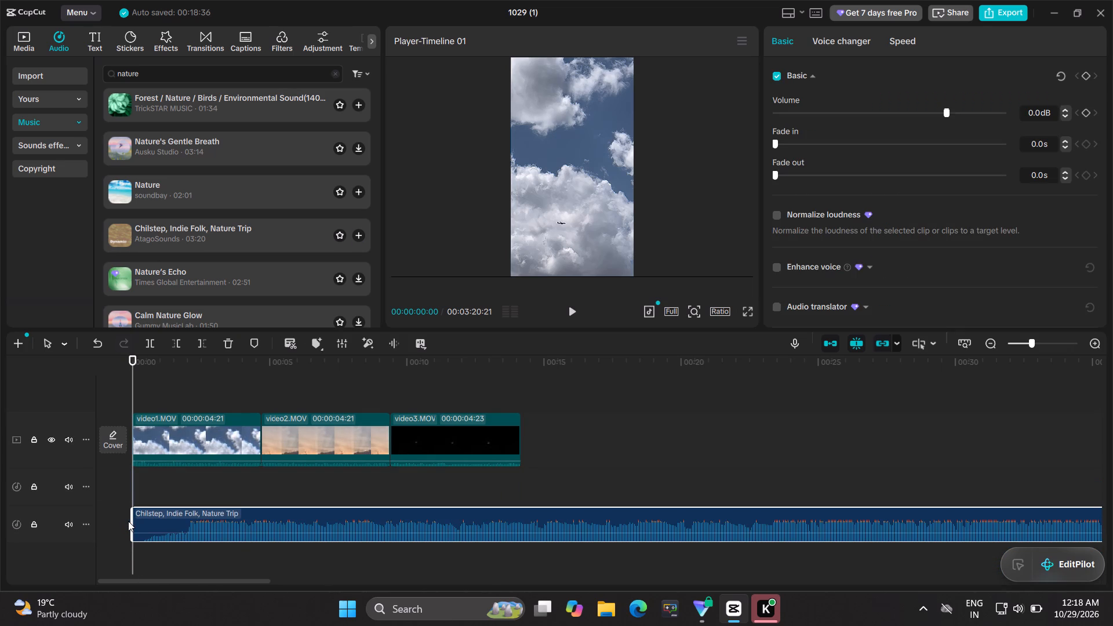
Delete the tiny leftover music piece at 00:00 on the upper audio track.
triple_click(156, 471)
double_click(156, 471)
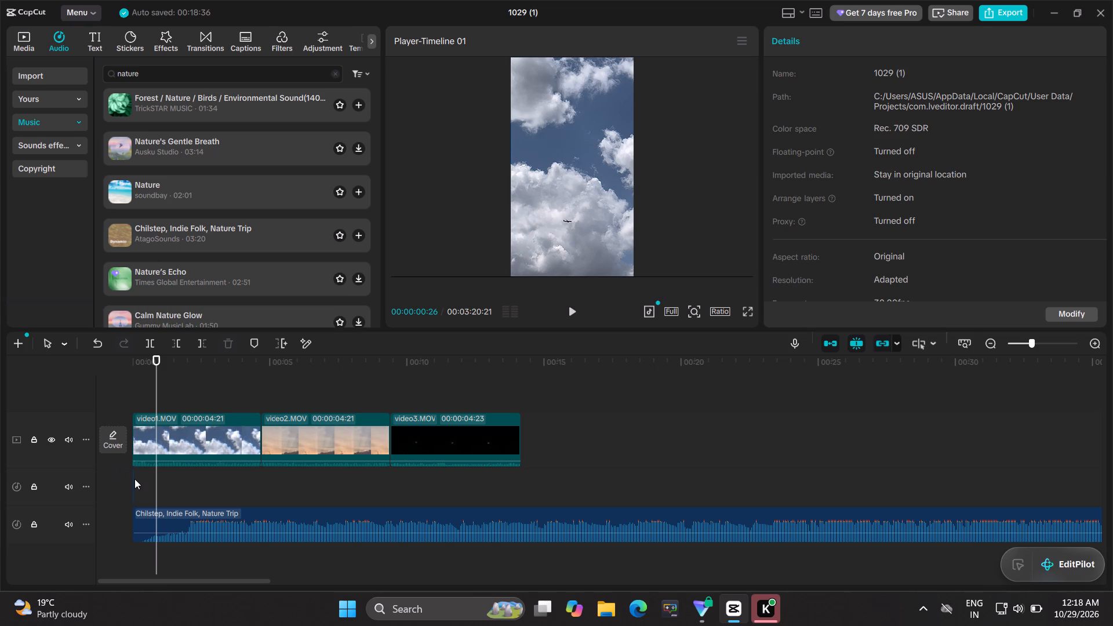
triple_click(134, 479)
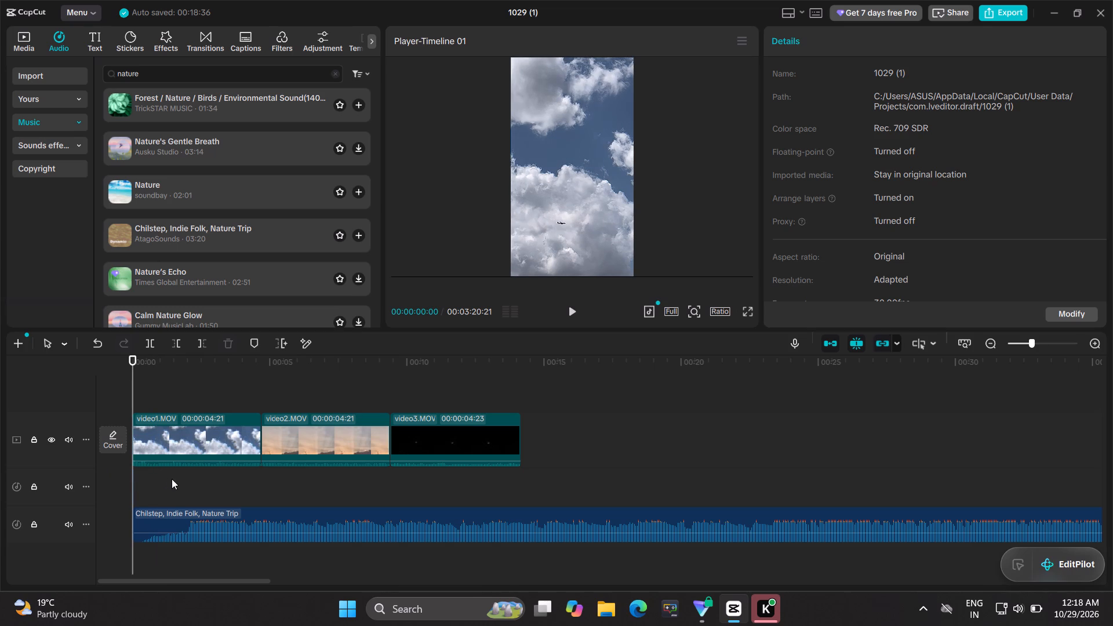
double_click(172, 479)
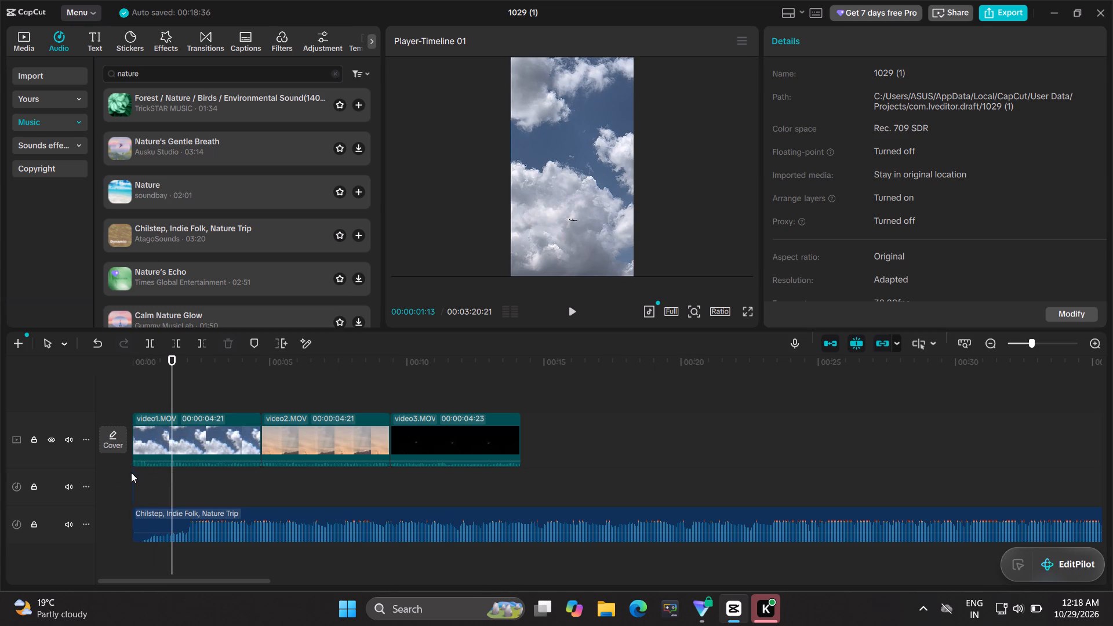
left_click(131, 473)
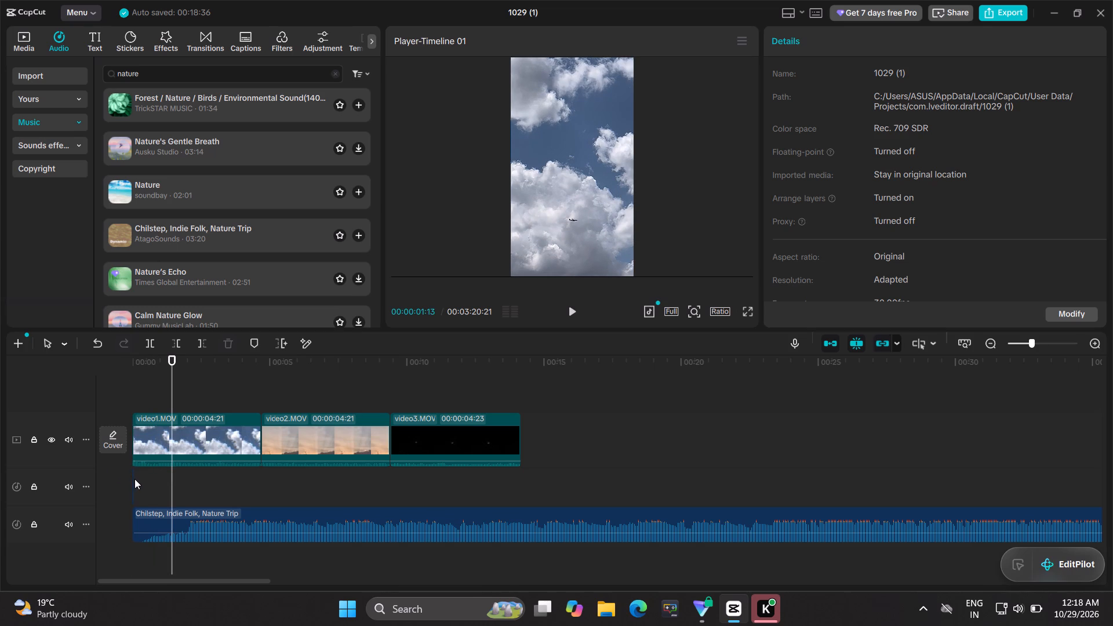
double_click(132, 477)
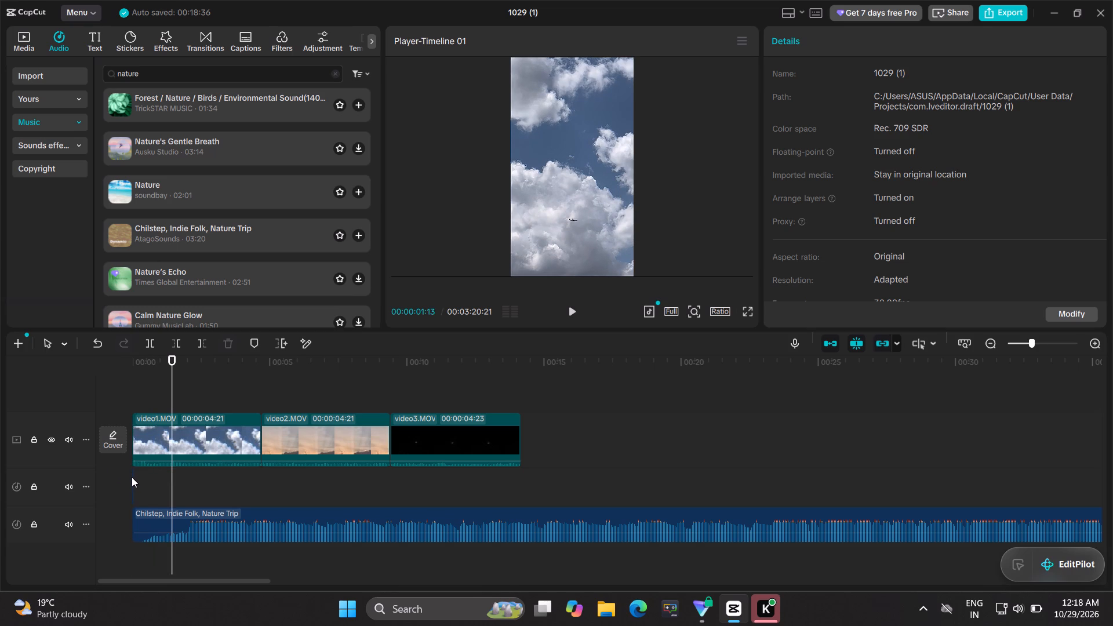
double_click(133, 483)
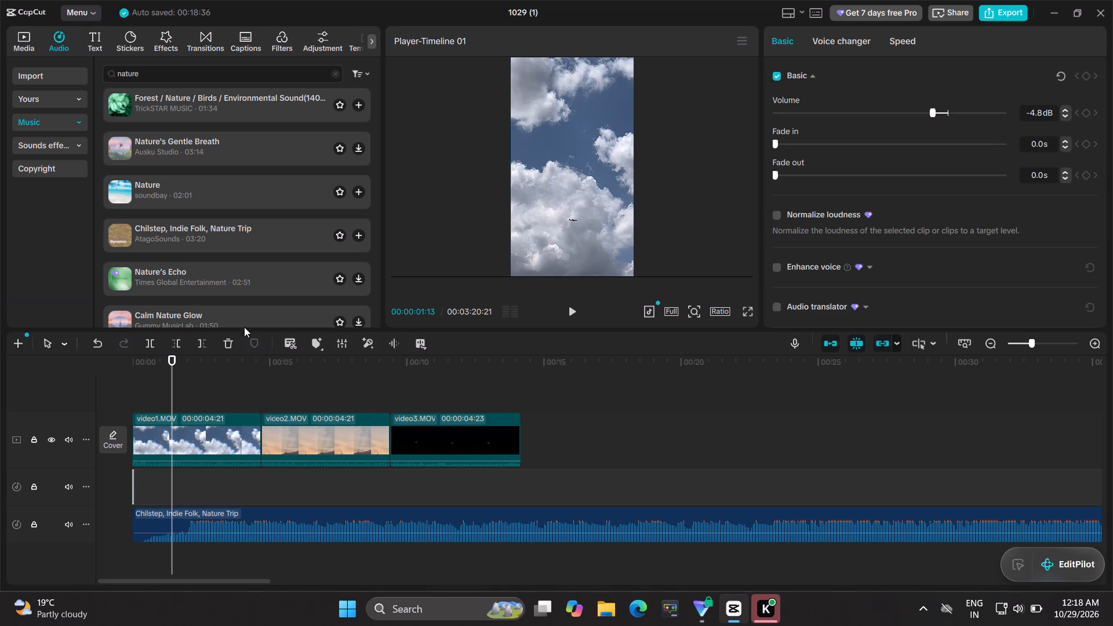
left_click(232, 339)
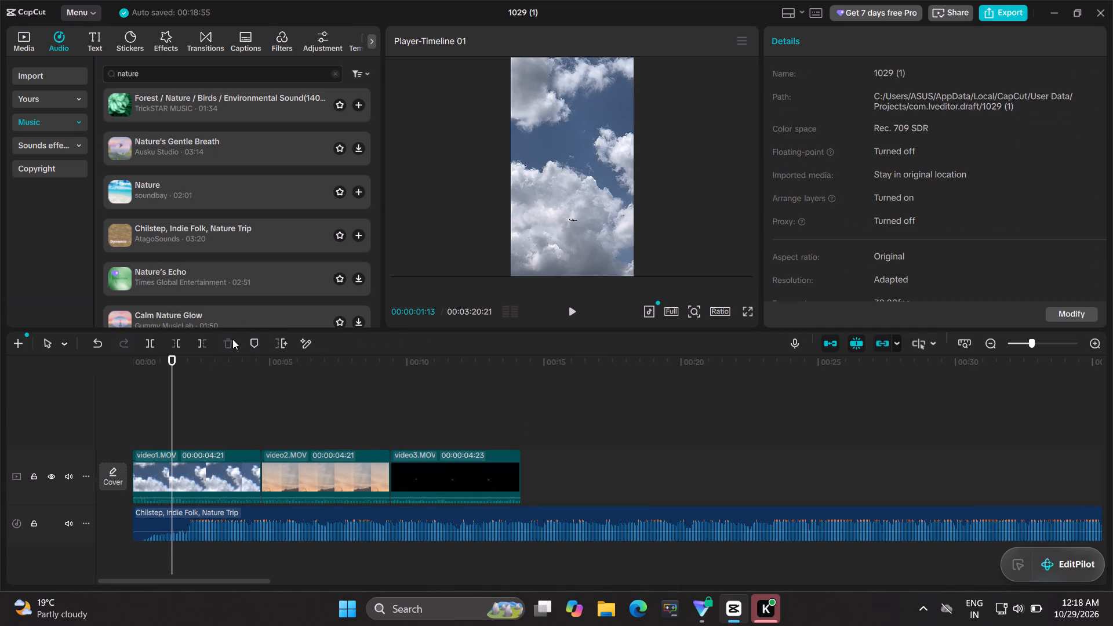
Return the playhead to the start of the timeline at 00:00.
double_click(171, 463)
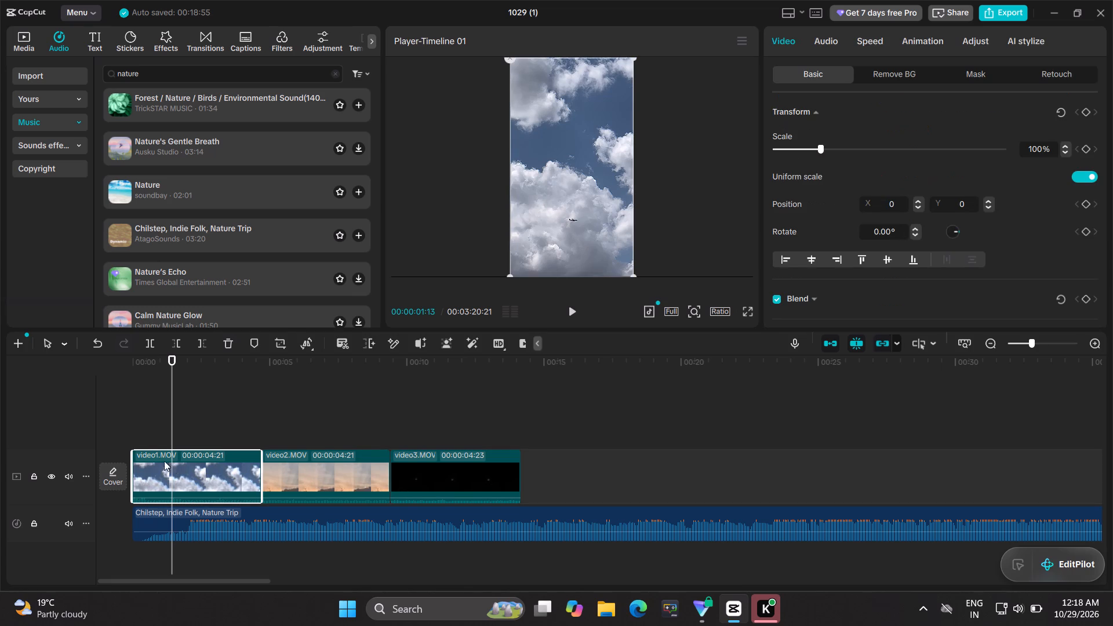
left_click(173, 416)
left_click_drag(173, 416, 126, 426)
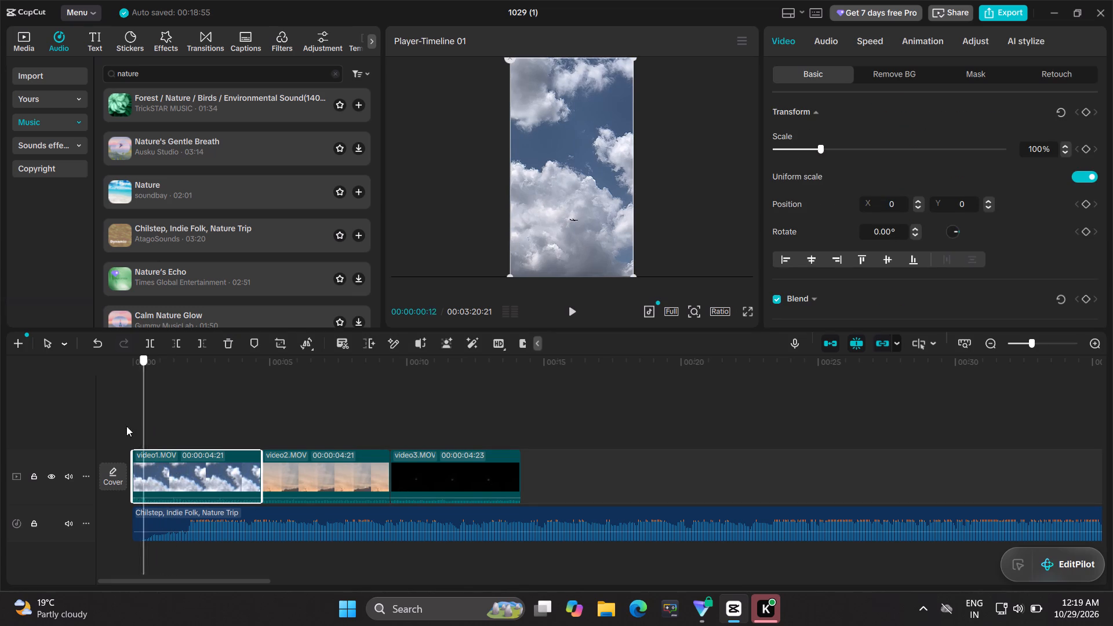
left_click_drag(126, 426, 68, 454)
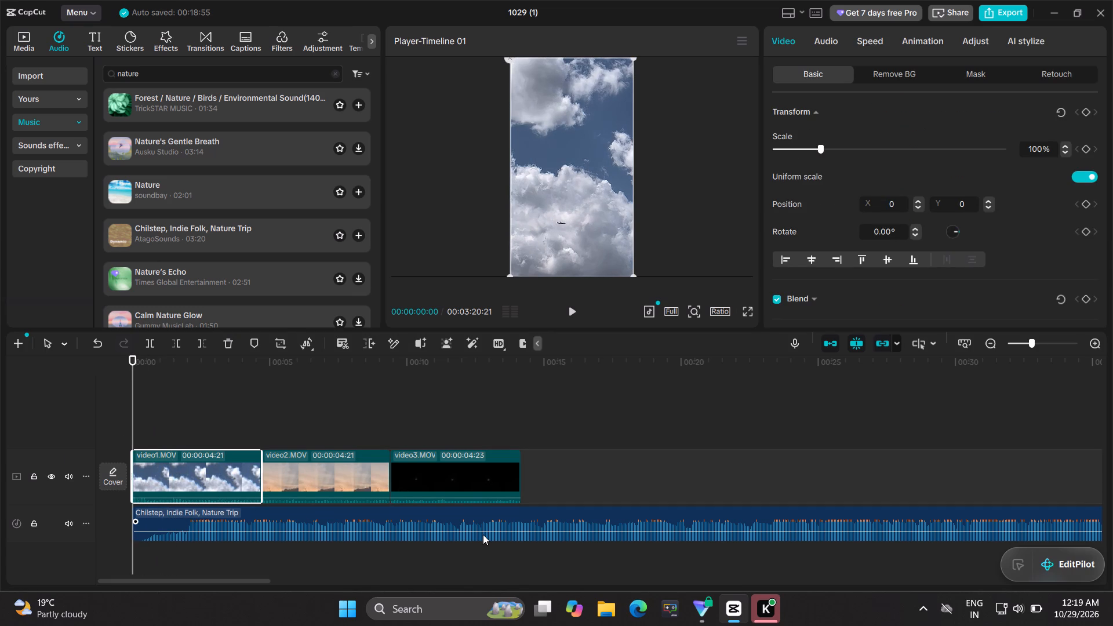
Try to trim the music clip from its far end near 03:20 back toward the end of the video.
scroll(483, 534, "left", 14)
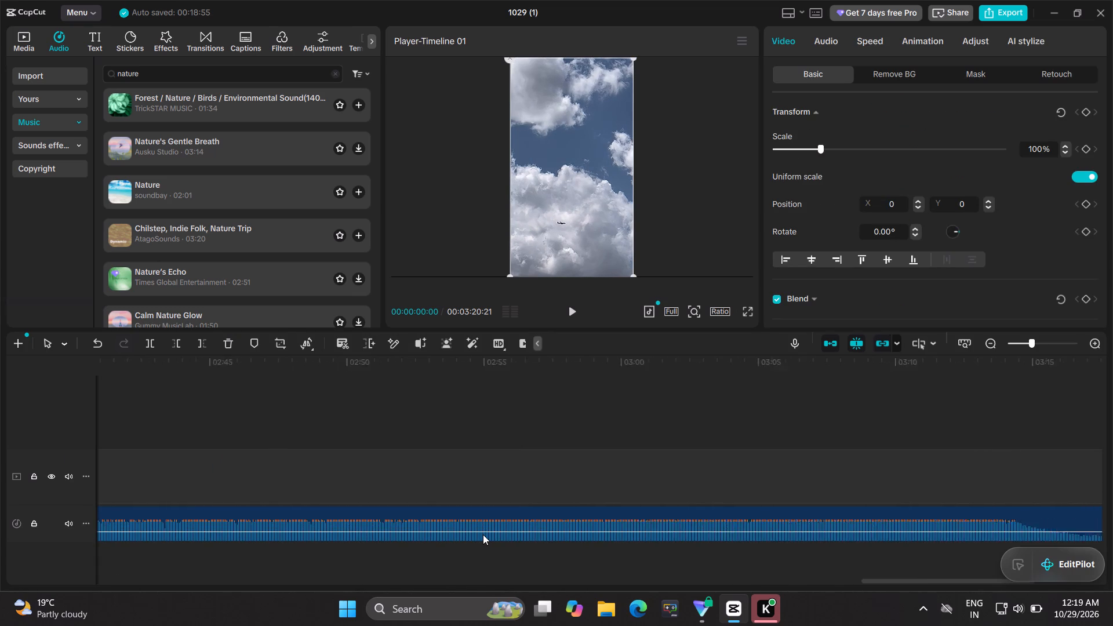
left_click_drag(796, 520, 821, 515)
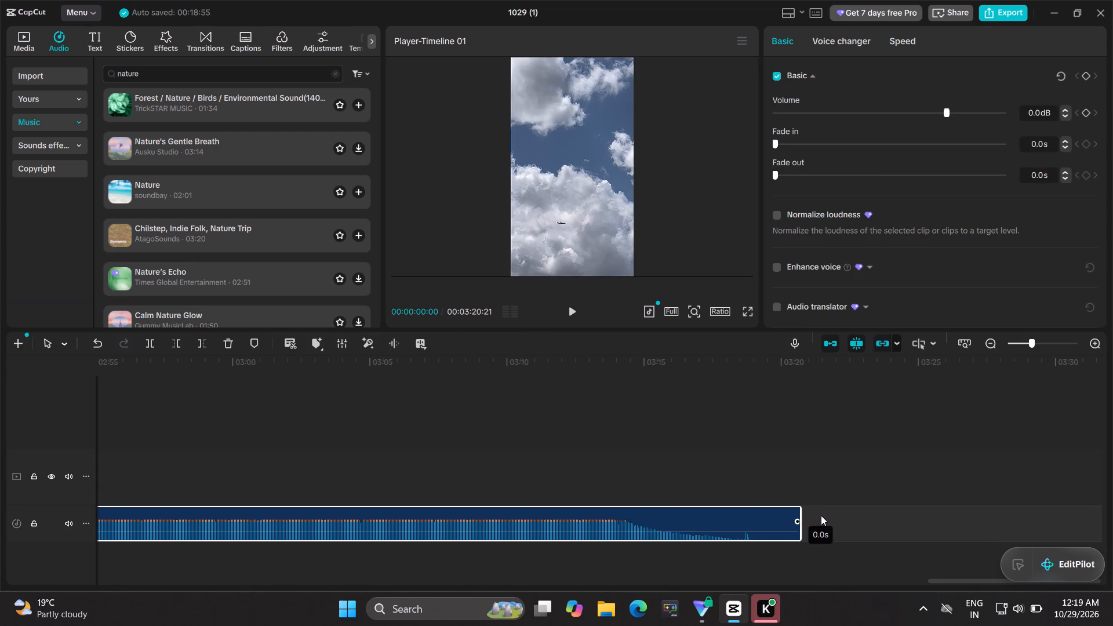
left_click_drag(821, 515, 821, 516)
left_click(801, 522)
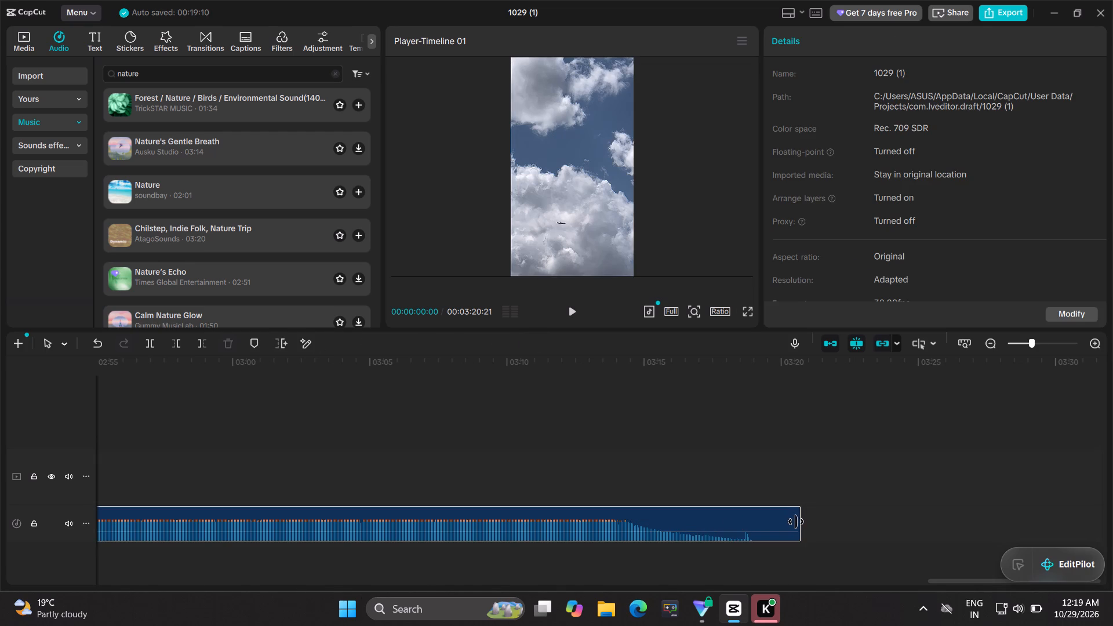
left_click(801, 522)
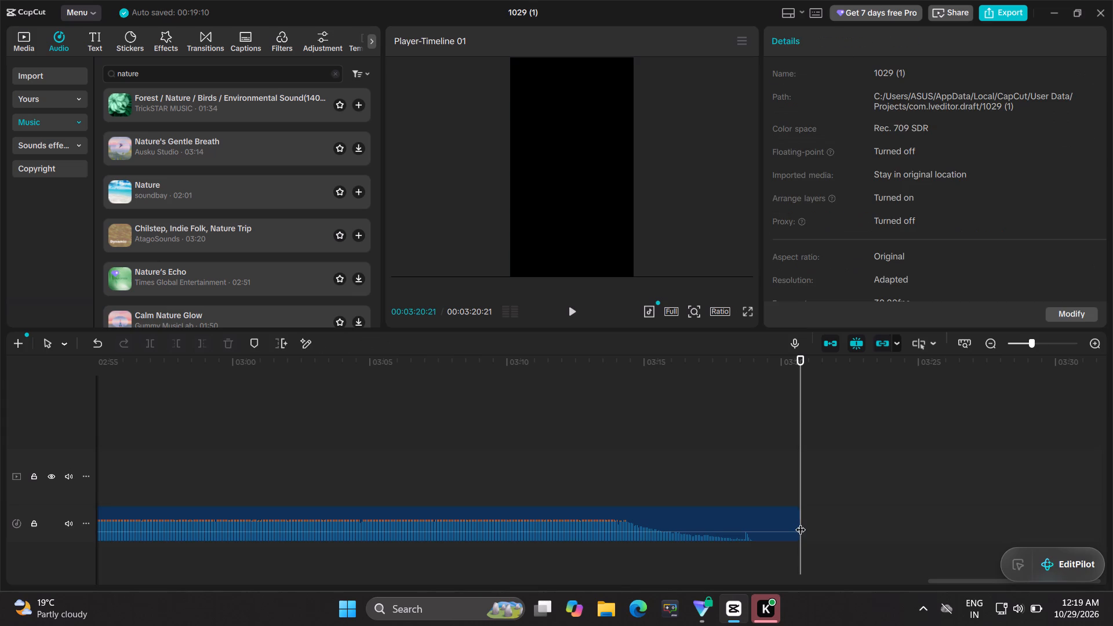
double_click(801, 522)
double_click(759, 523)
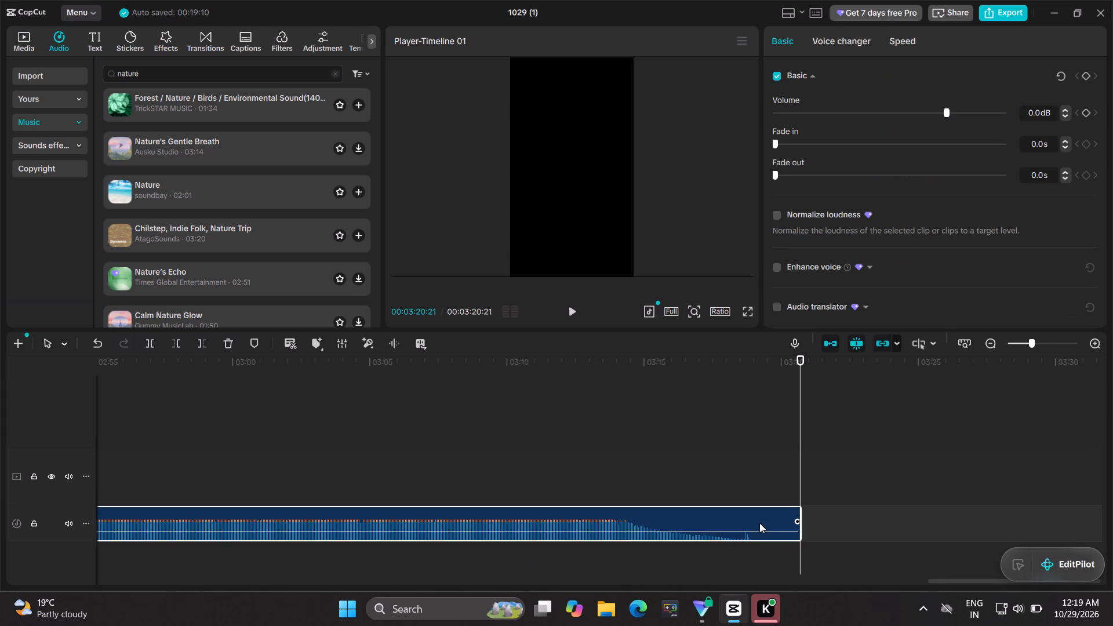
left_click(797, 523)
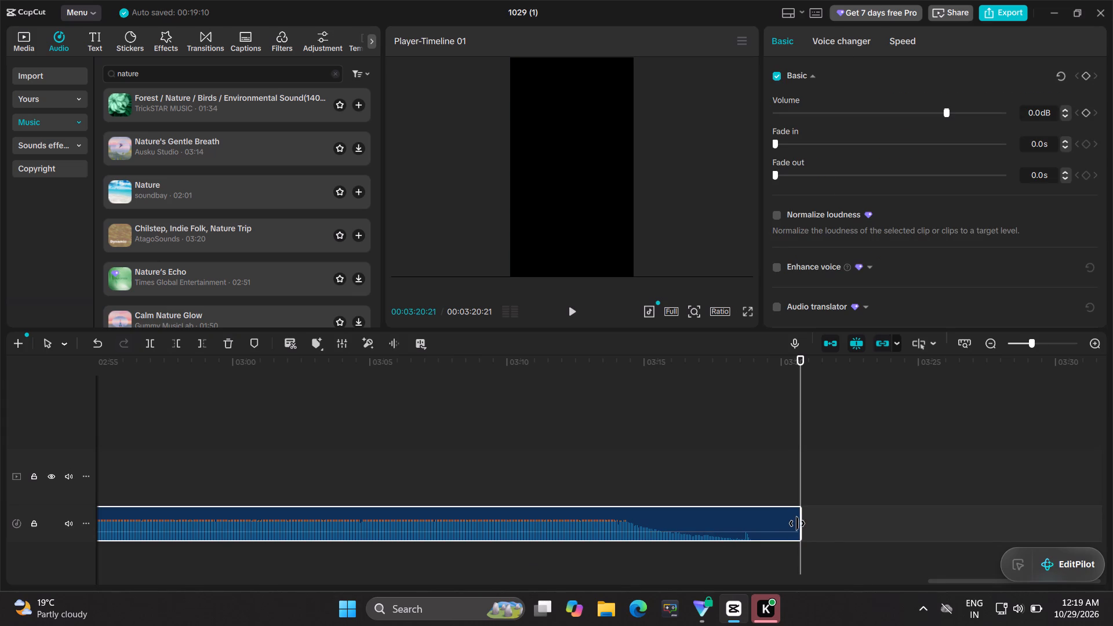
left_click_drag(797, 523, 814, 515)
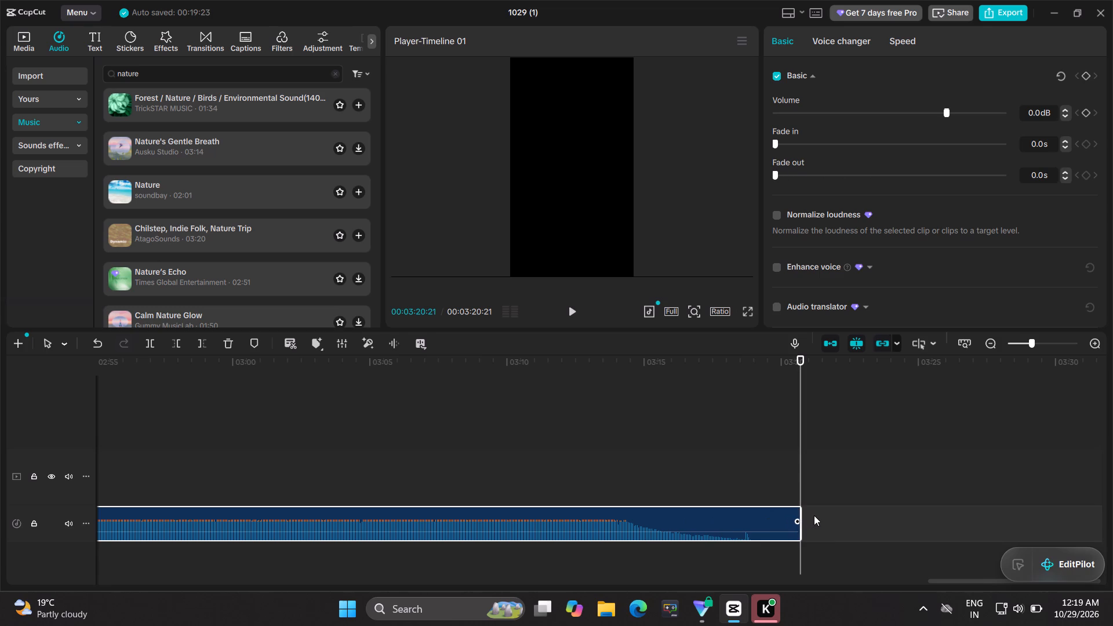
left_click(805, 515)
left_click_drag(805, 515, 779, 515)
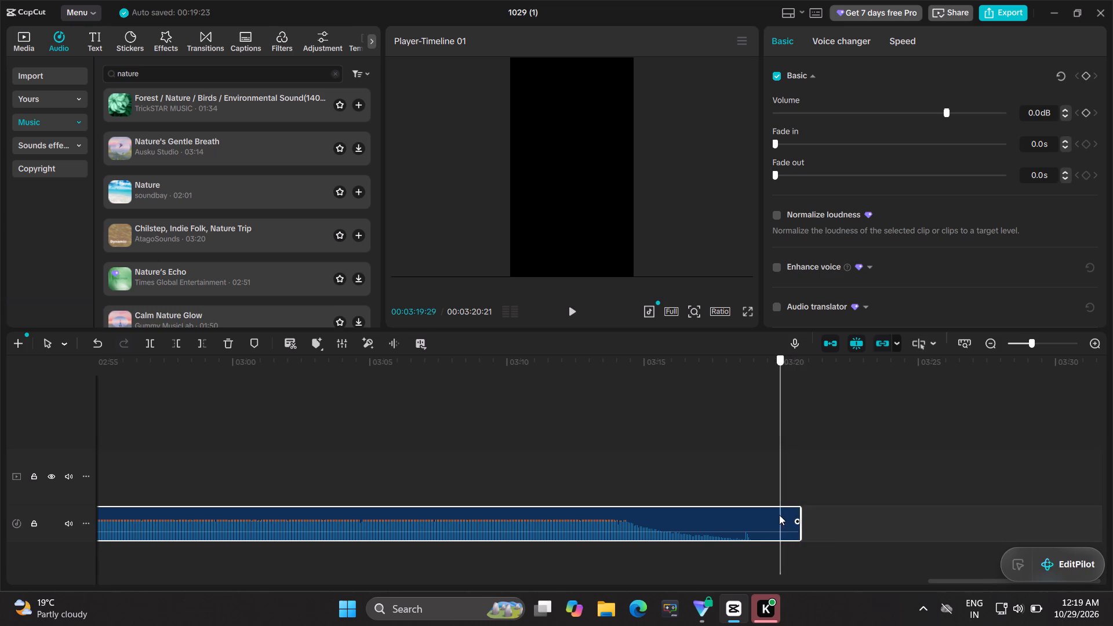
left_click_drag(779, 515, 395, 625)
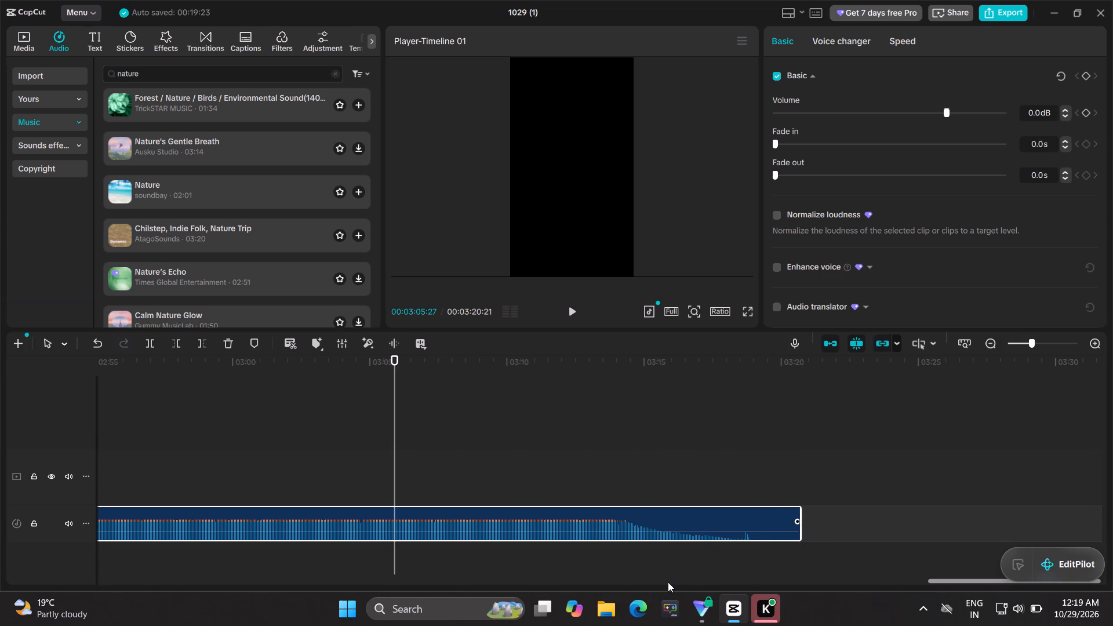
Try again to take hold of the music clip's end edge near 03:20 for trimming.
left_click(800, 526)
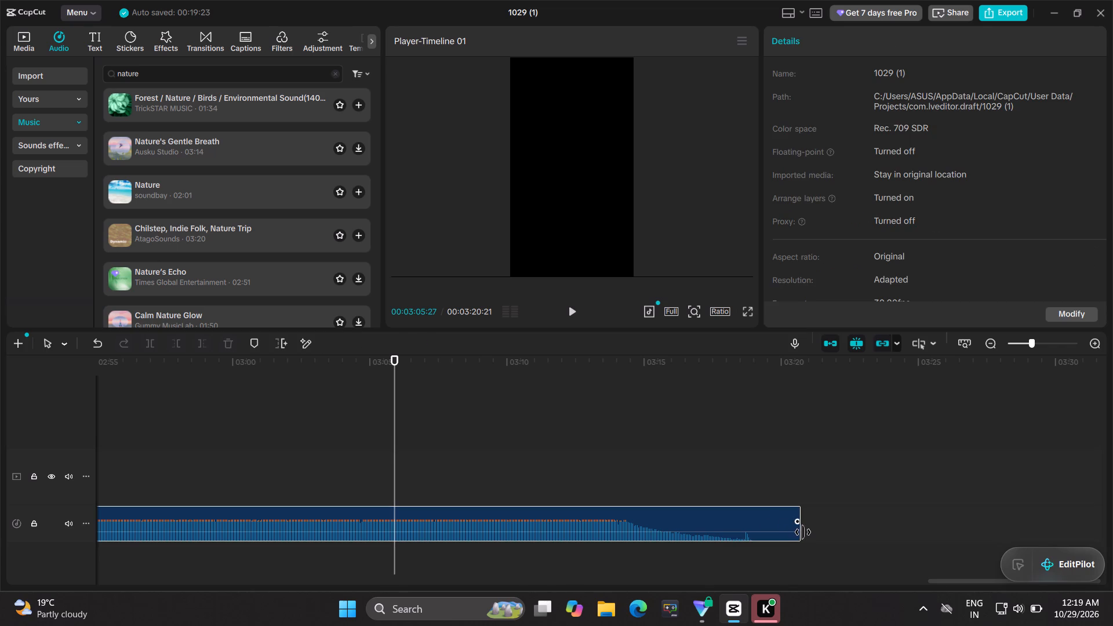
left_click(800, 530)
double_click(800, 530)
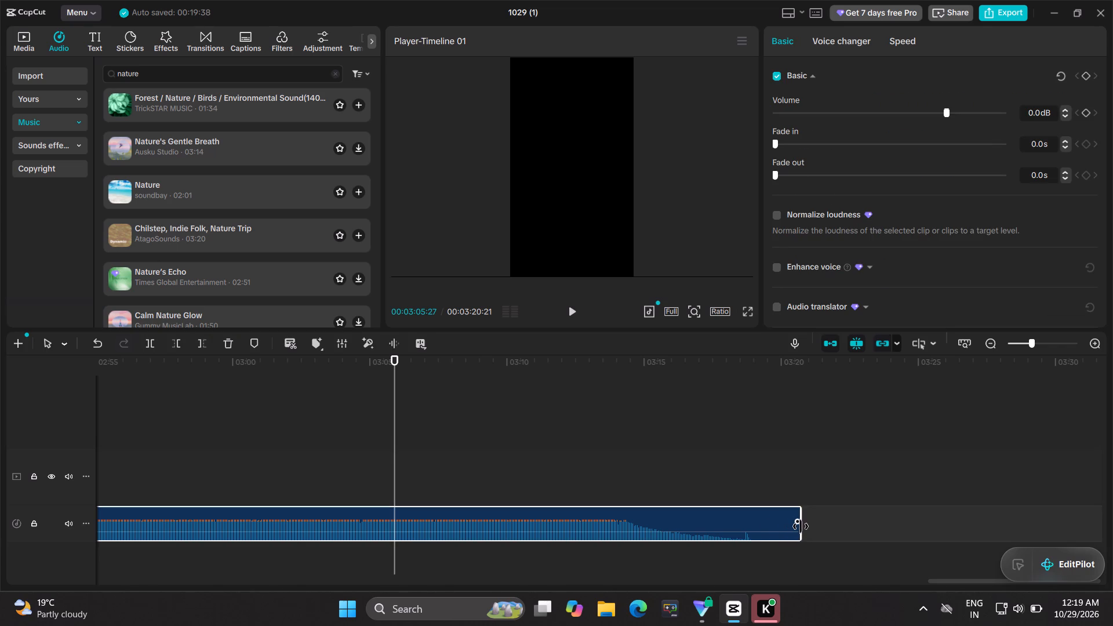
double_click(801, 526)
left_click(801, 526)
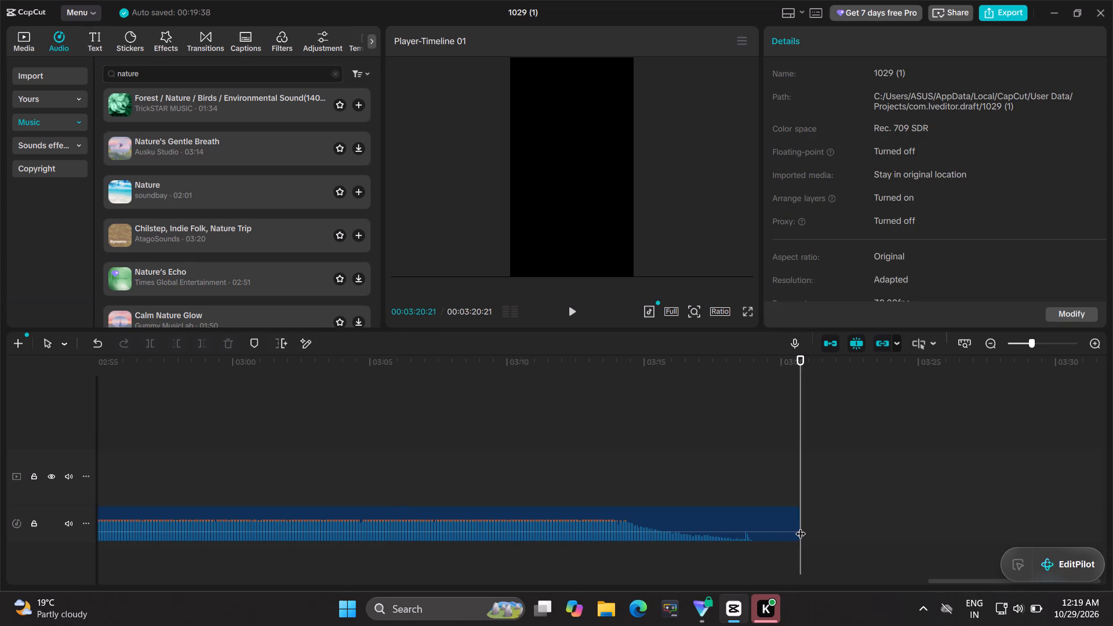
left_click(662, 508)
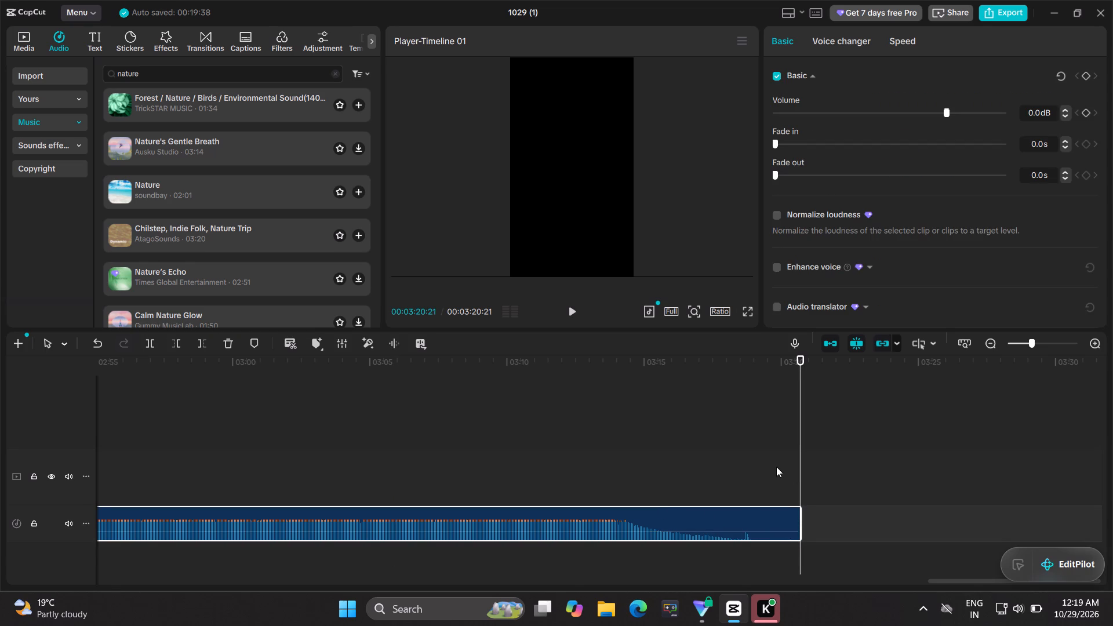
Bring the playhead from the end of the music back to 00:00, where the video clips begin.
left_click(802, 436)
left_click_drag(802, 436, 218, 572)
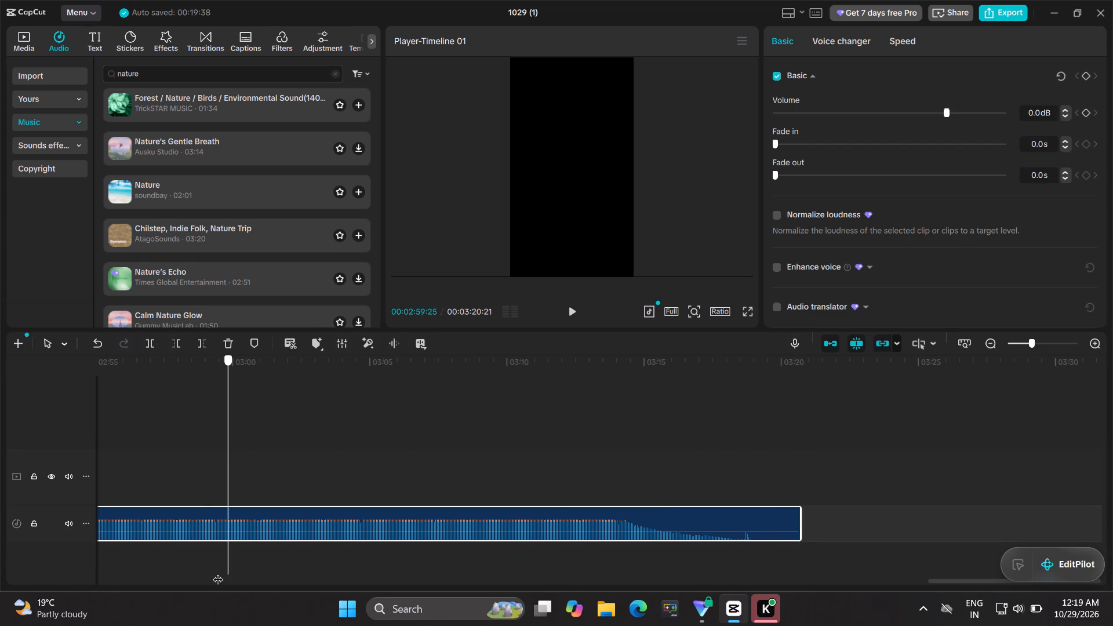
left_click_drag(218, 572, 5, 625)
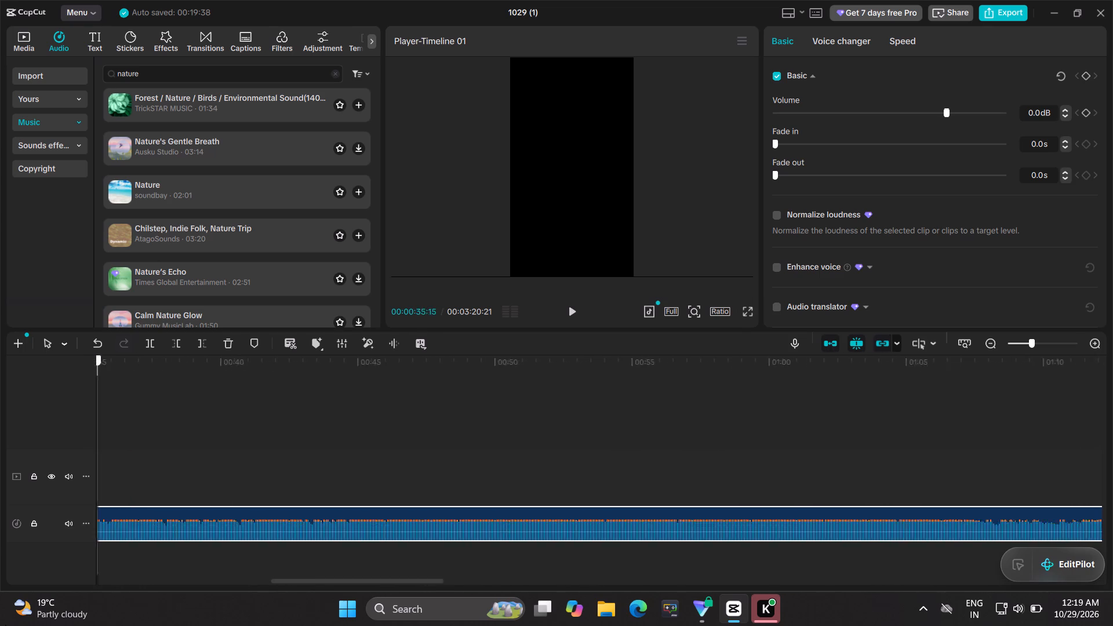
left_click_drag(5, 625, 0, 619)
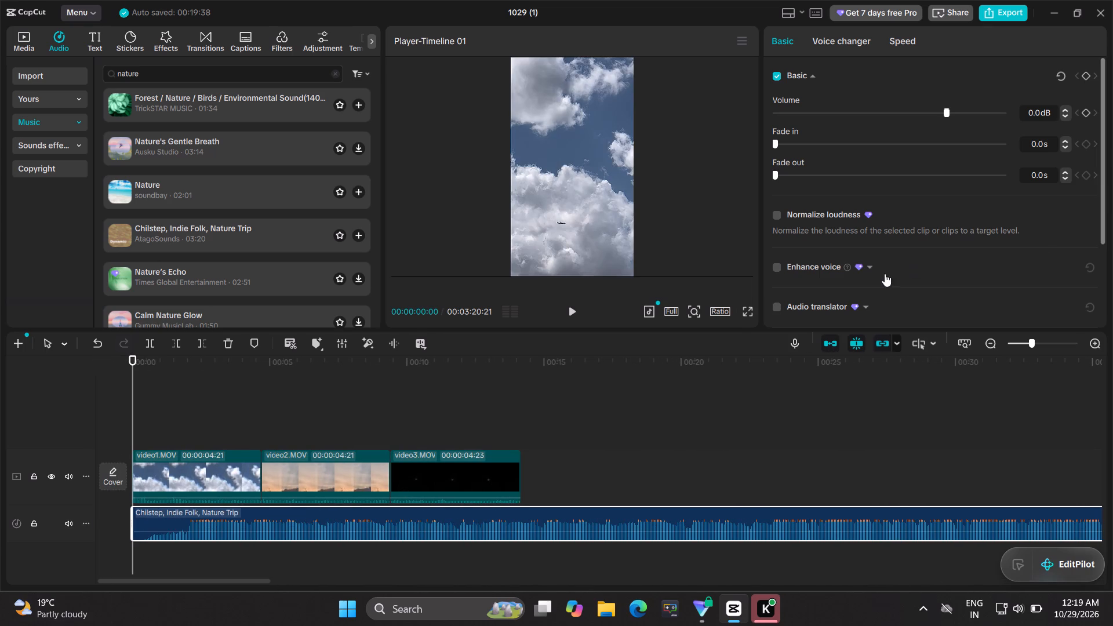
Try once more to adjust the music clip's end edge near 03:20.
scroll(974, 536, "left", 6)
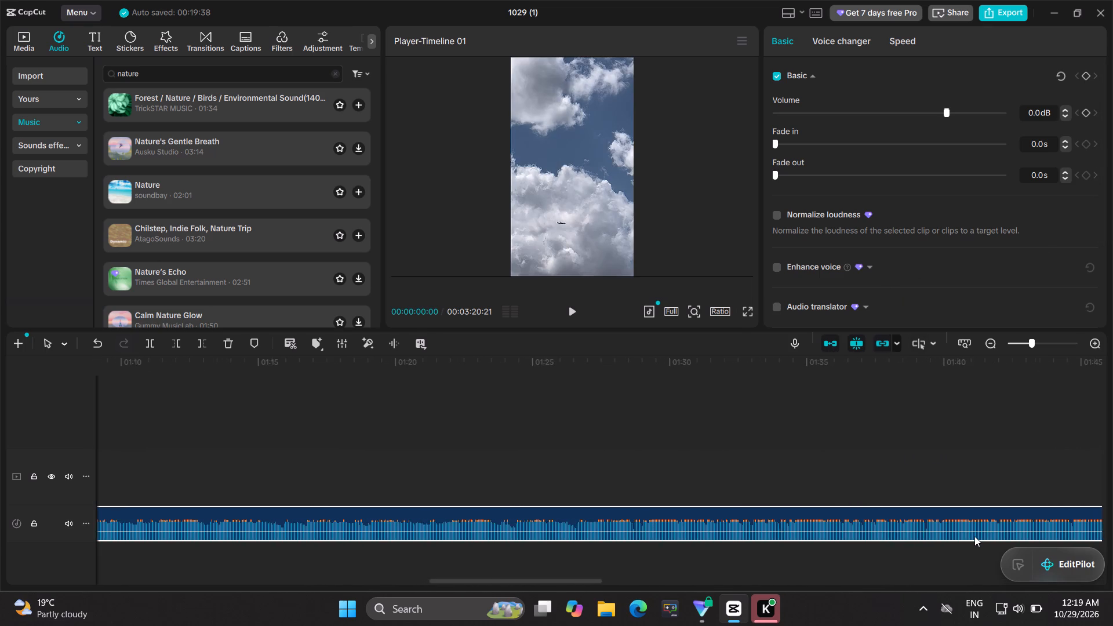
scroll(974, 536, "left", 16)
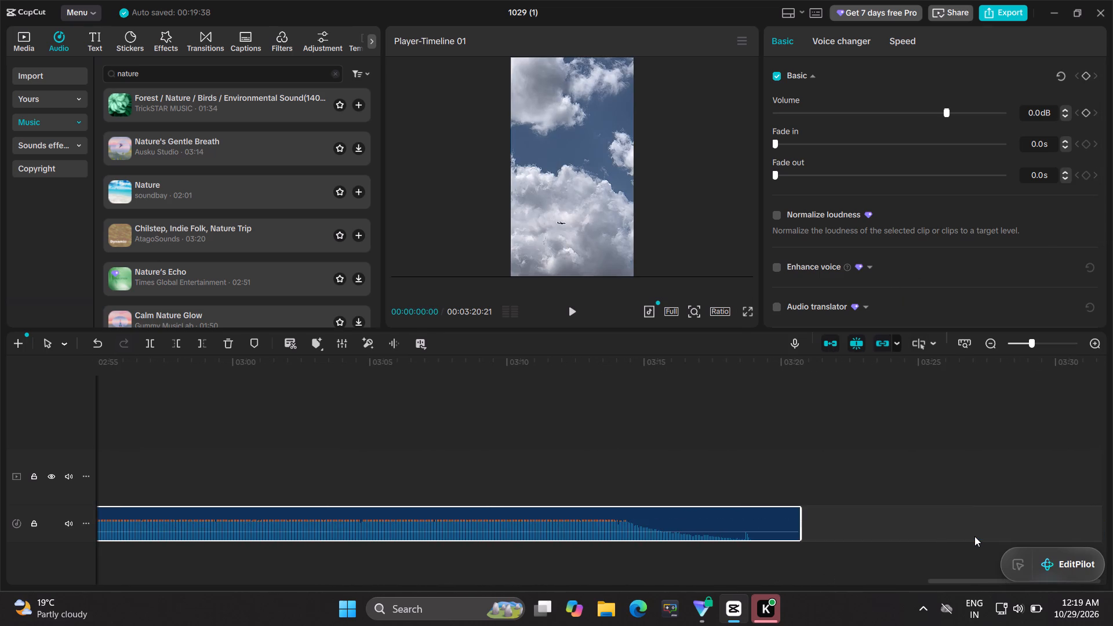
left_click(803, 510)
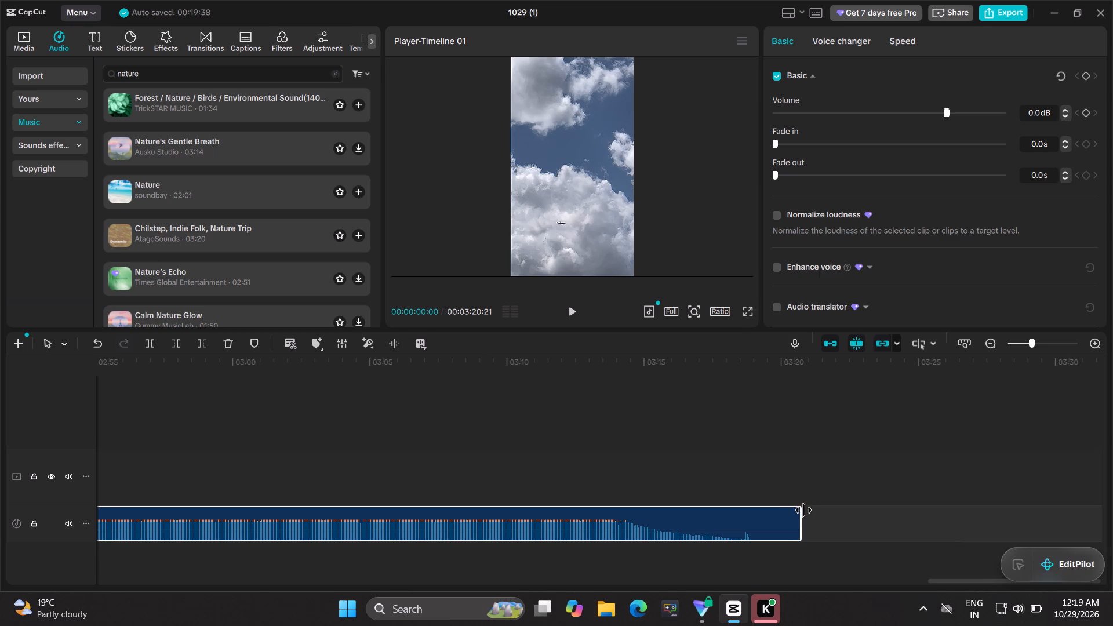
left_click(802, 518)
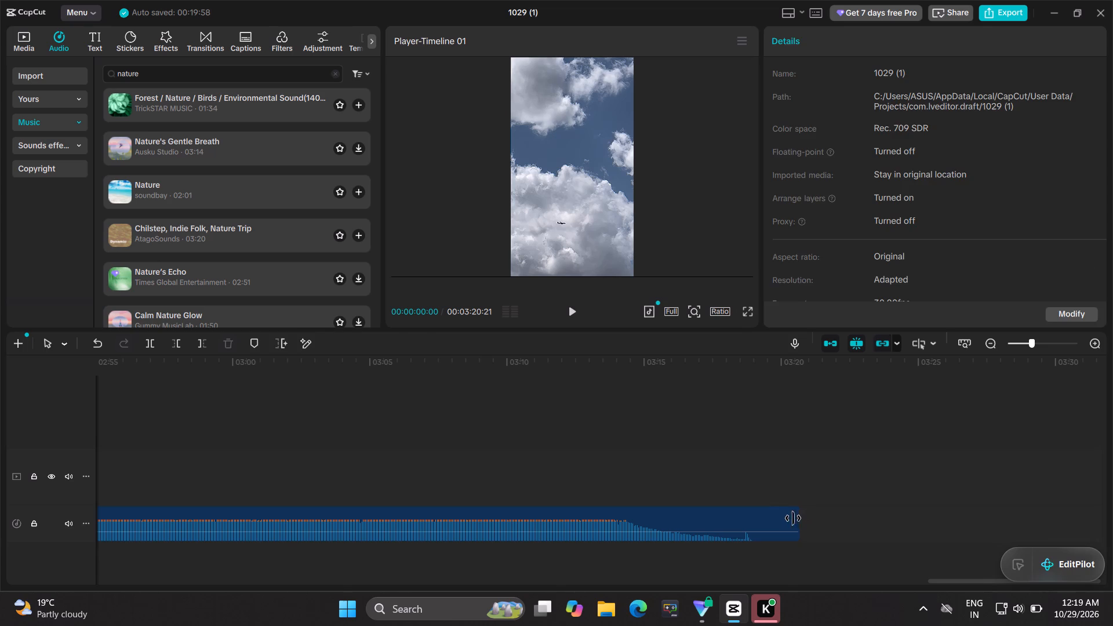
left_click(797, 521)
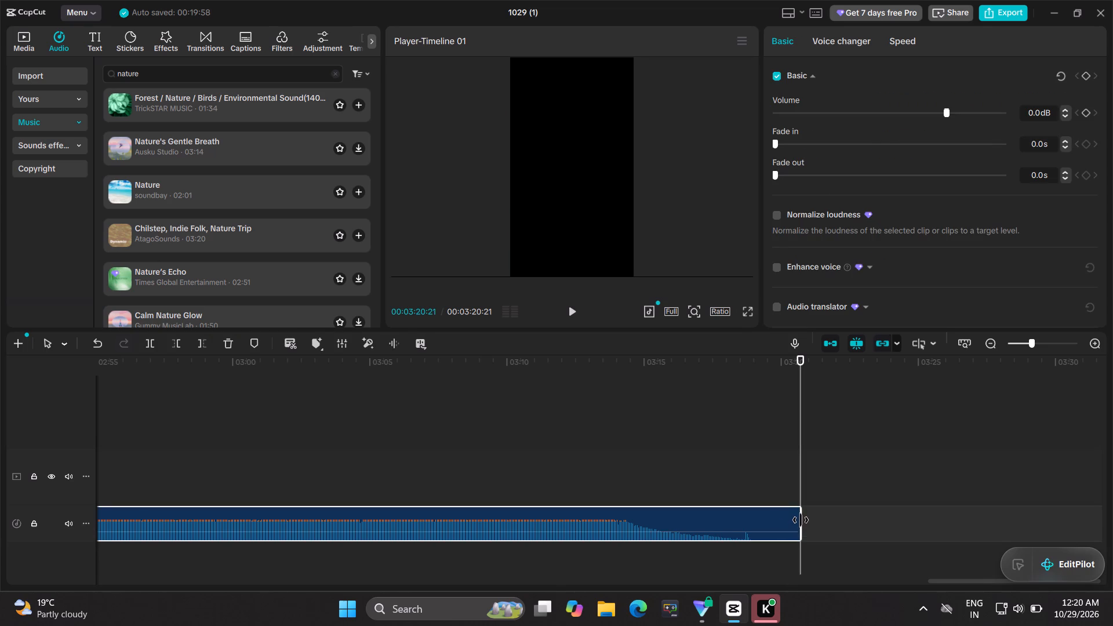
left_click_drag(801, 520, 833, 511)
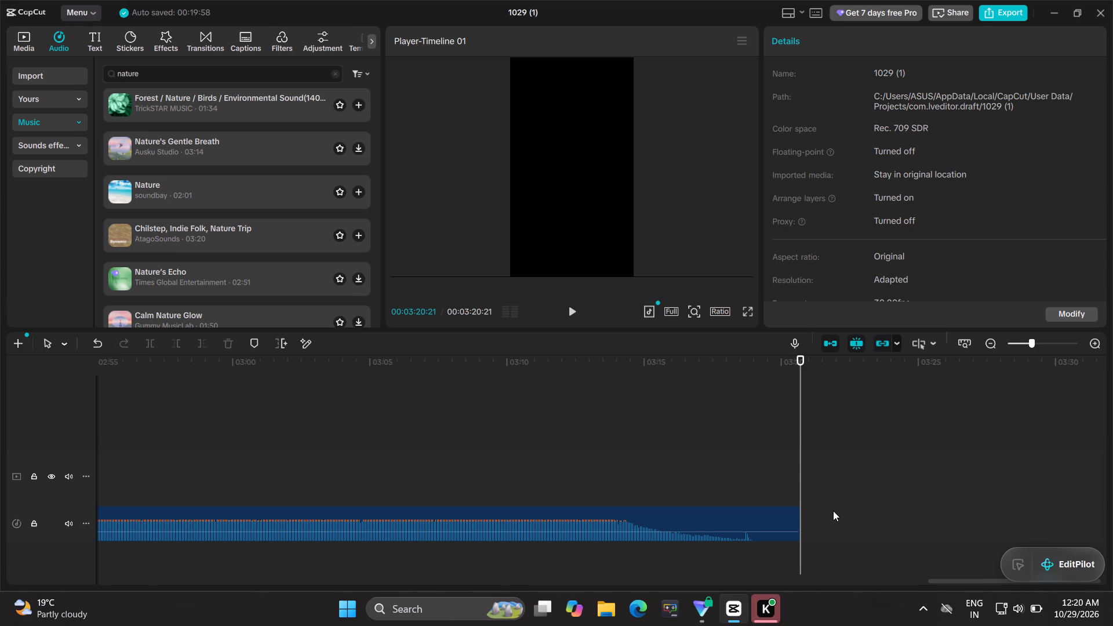
Move the playhead back along the music clip to about 02:55.
left_click(803, 450)
left_click_drag(803, 450, 460, 536)
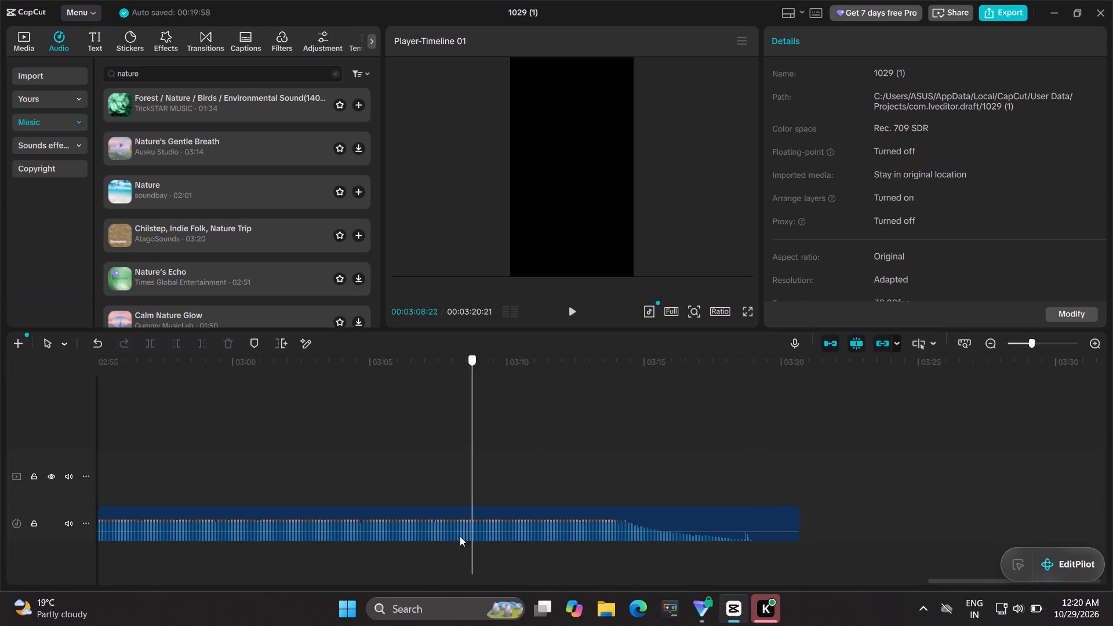
left_click_drag(460, 536, 419, 552)
left_click(419, 552)
left_click_drag(419, 552, 396, 550)
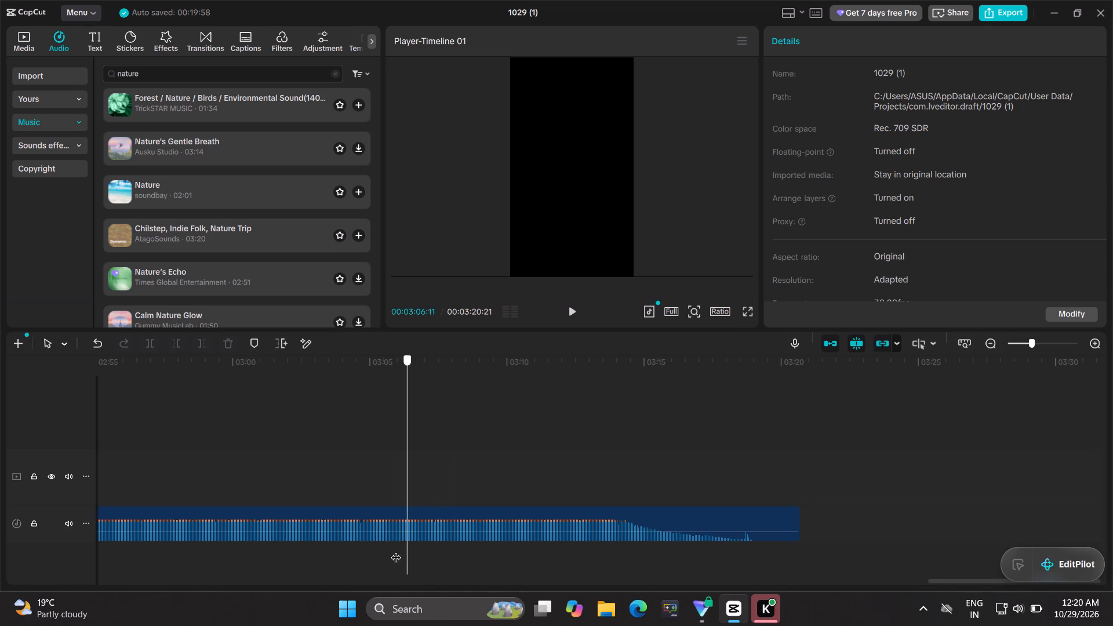
left_click_drag(396, 550, 135, 572)
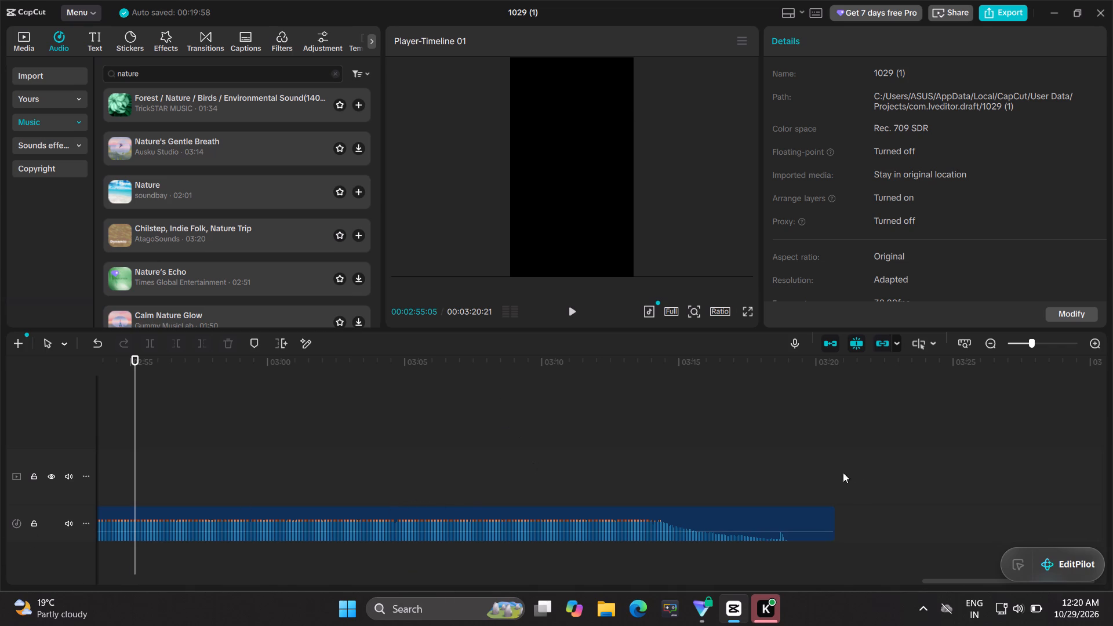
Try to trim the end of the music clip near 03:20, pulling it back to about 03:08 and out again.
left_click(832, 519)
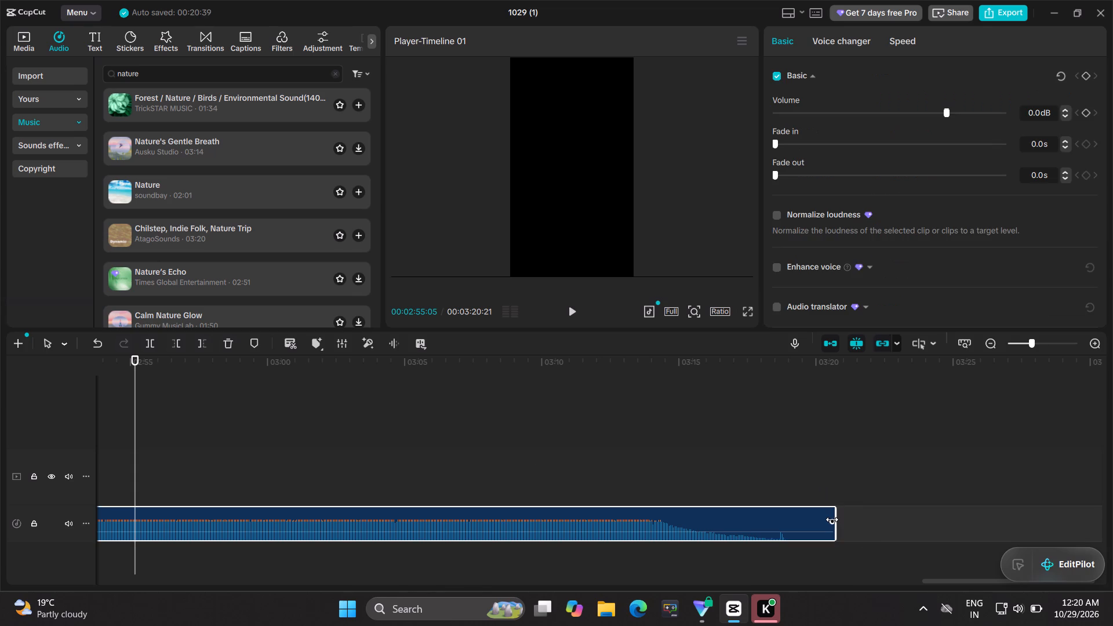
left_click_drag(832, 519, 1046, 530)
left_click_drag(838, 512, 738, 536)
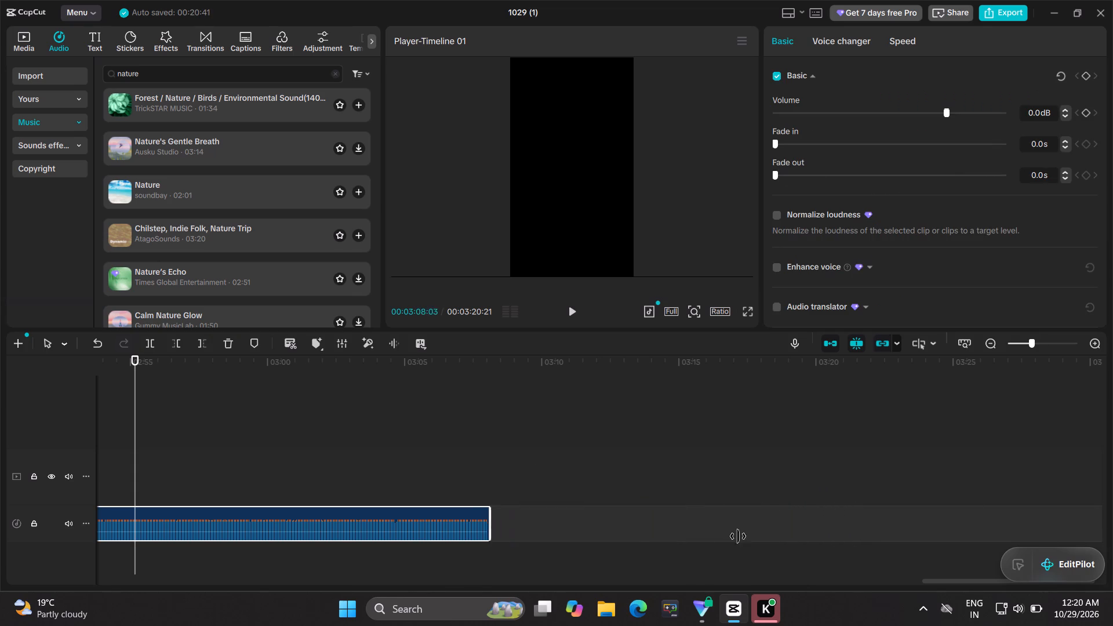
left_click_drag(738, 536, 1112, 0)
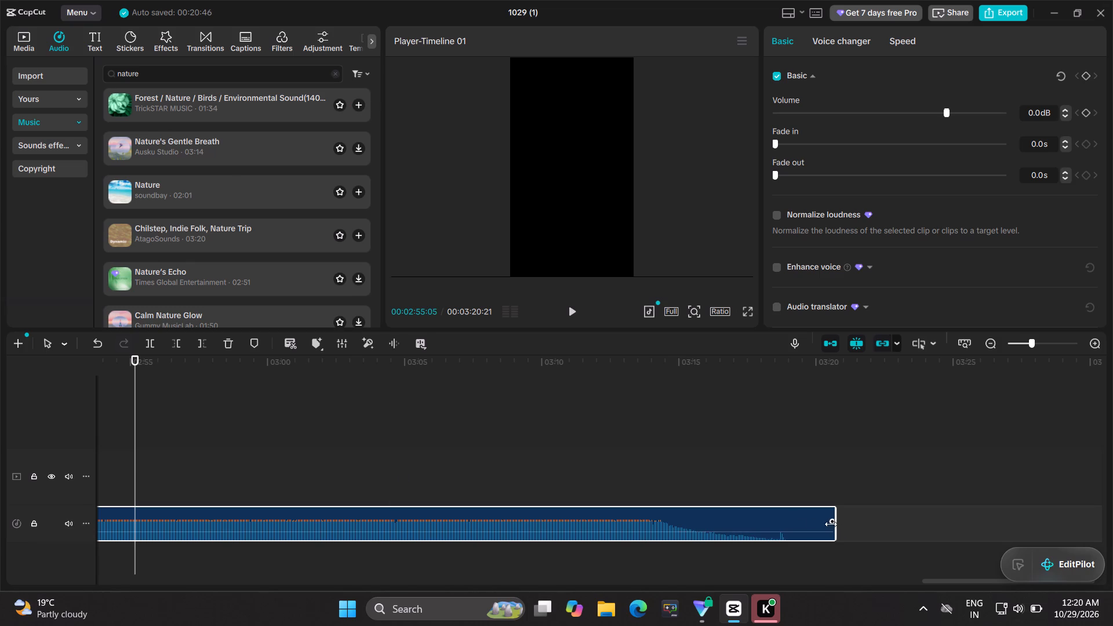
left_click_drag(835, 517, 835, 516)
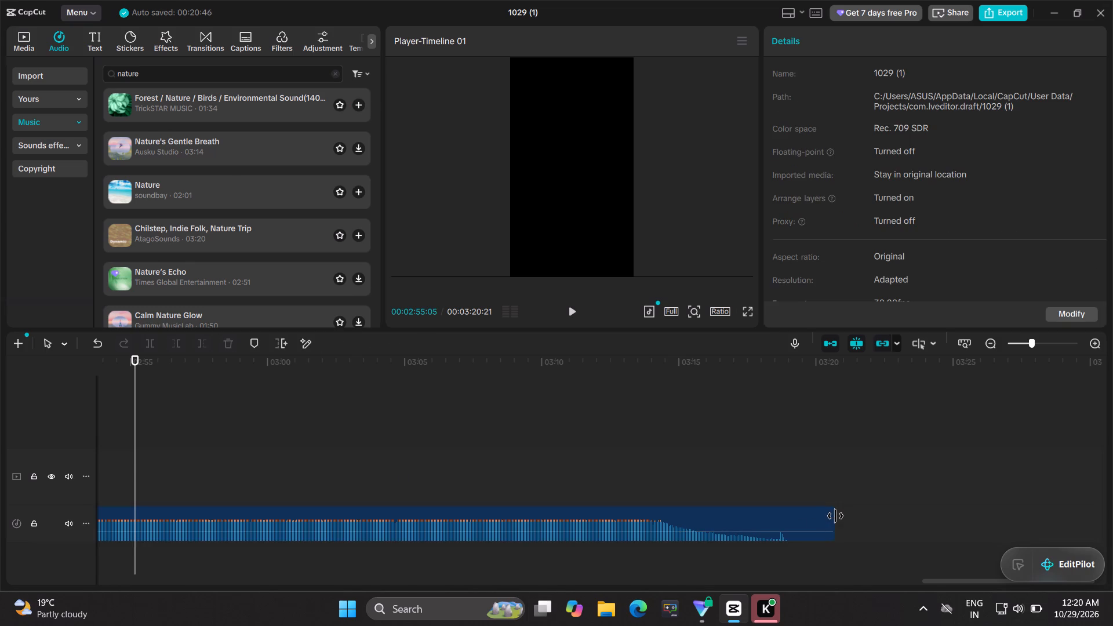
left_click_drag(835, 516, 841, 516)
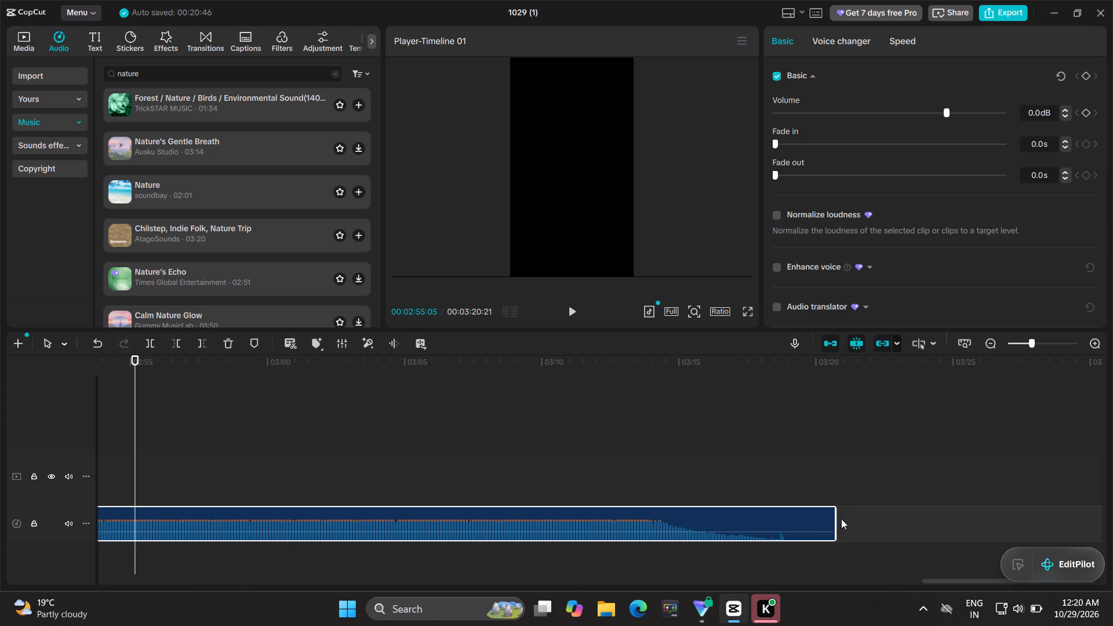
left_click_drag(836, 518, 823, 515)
Trim the end of the music clip back so it ends with the third video clip at 00:14:05.
left_click_drag(835, 514, 456, 526)
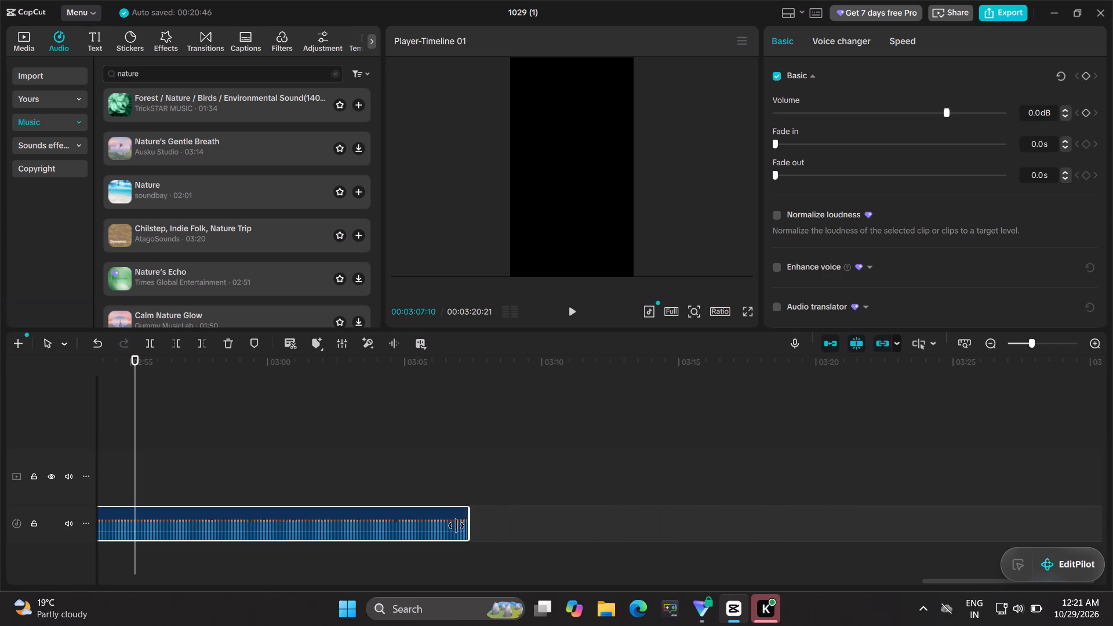
left_click_drag(456, 526, 94, 556)
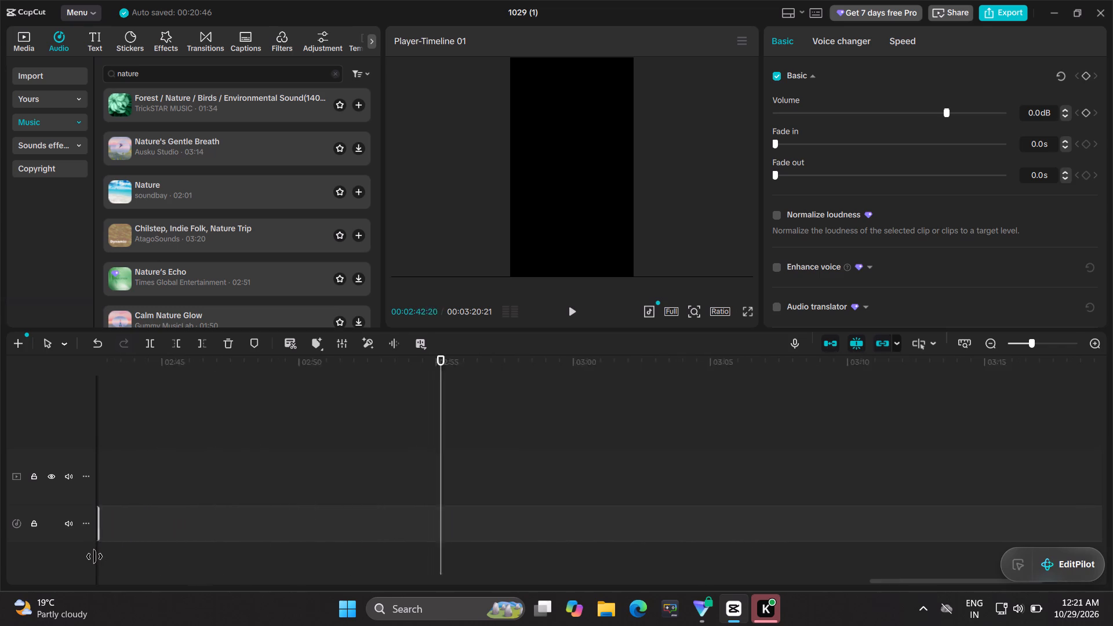
left_click_drag(94, 556, 119, 543)
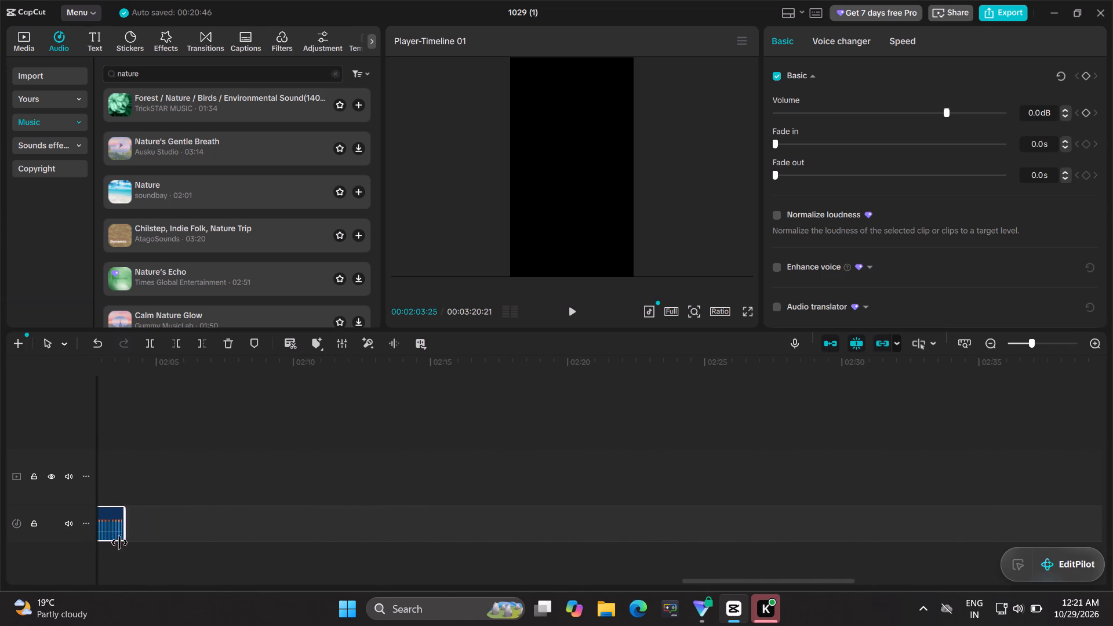
left_click_drag(119, 543, 92, 540)
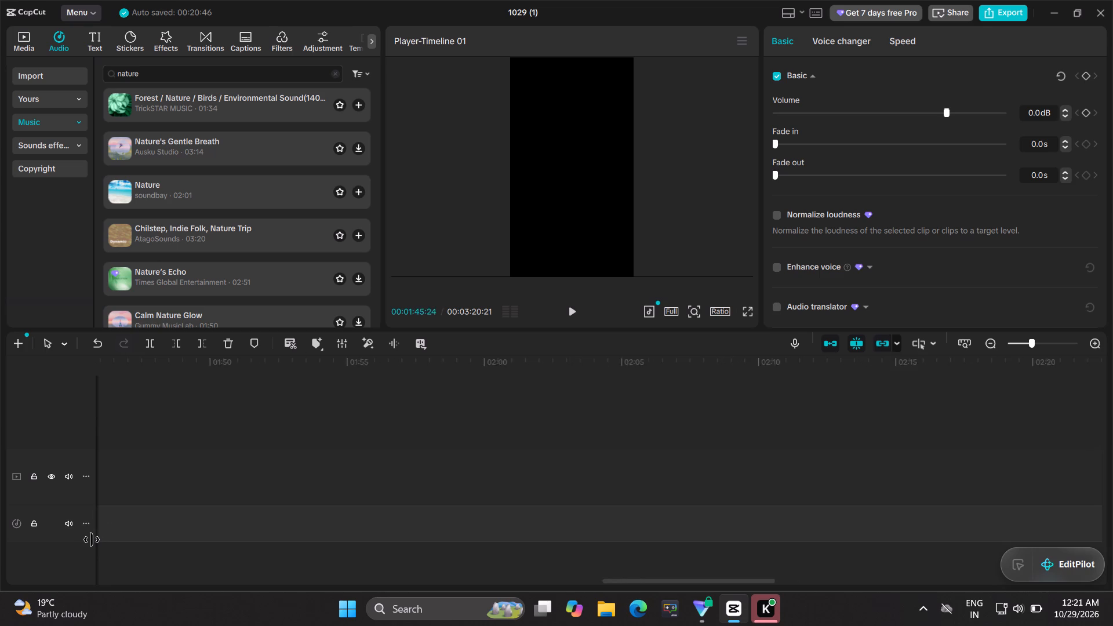
left_click_drag(92, 540, 94, 536)
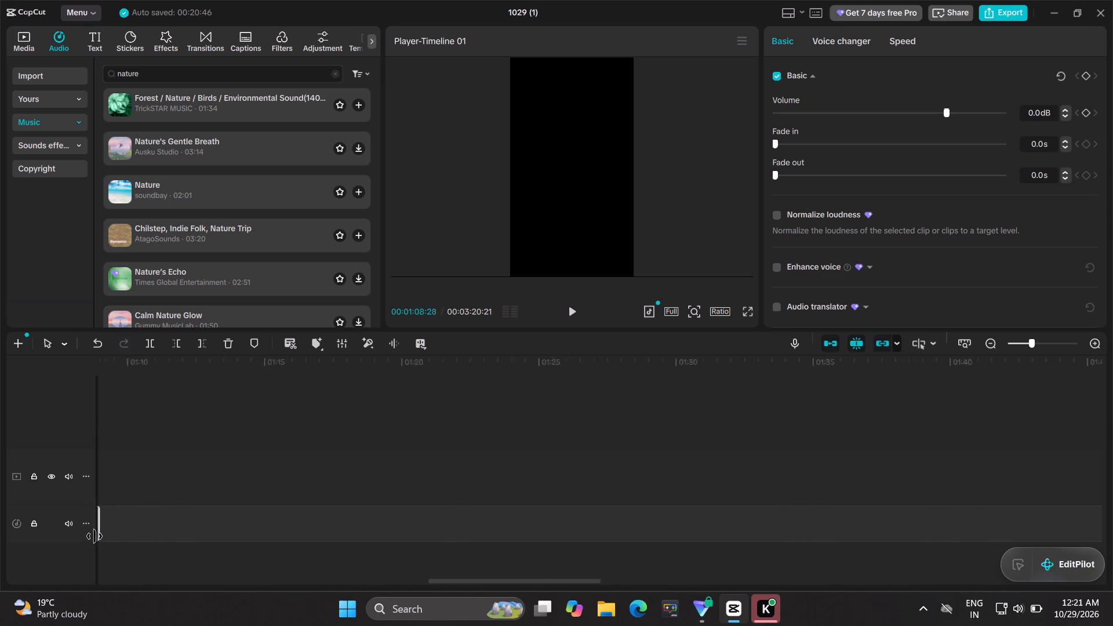
left_click_drag(94, 536, 94, 535)
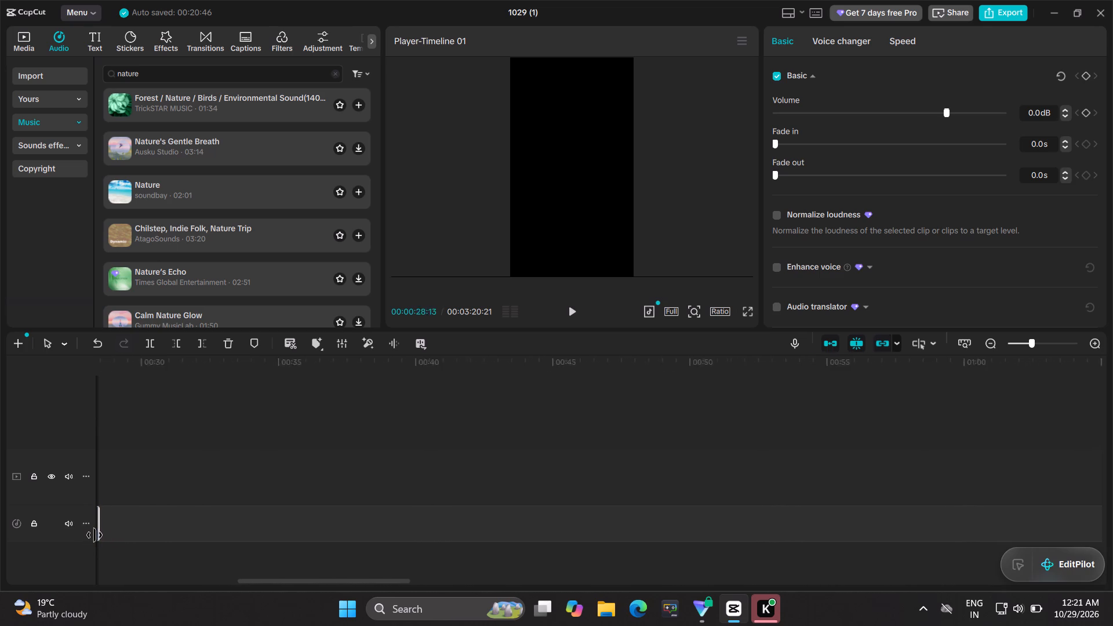
left_click_drag(94, 535, 403, 534)
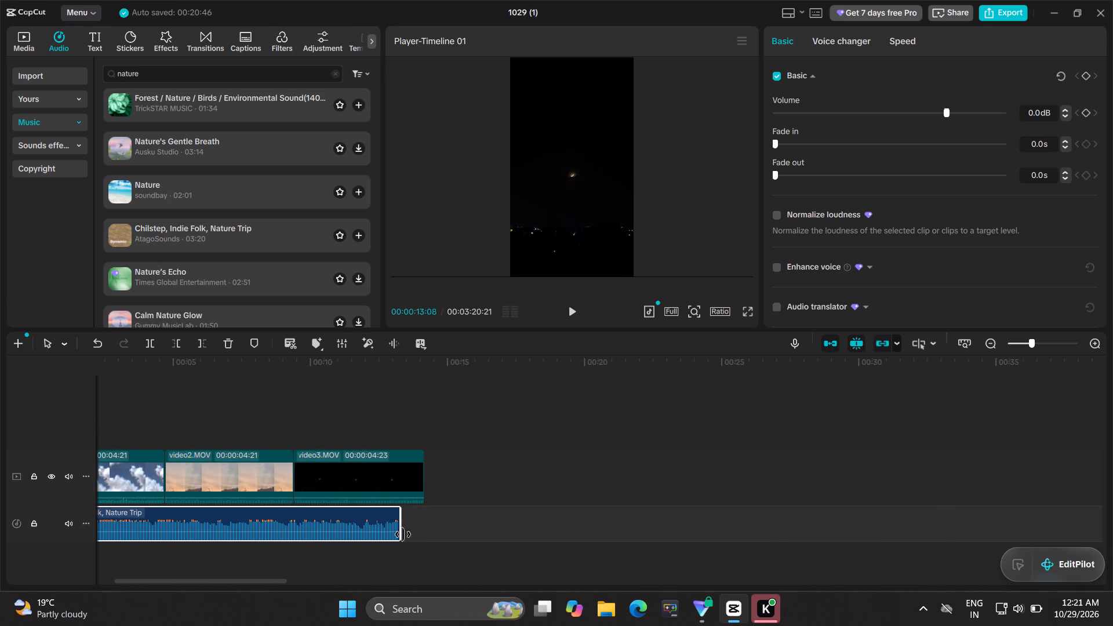
left_click_drag(403, 534, 419, 537)
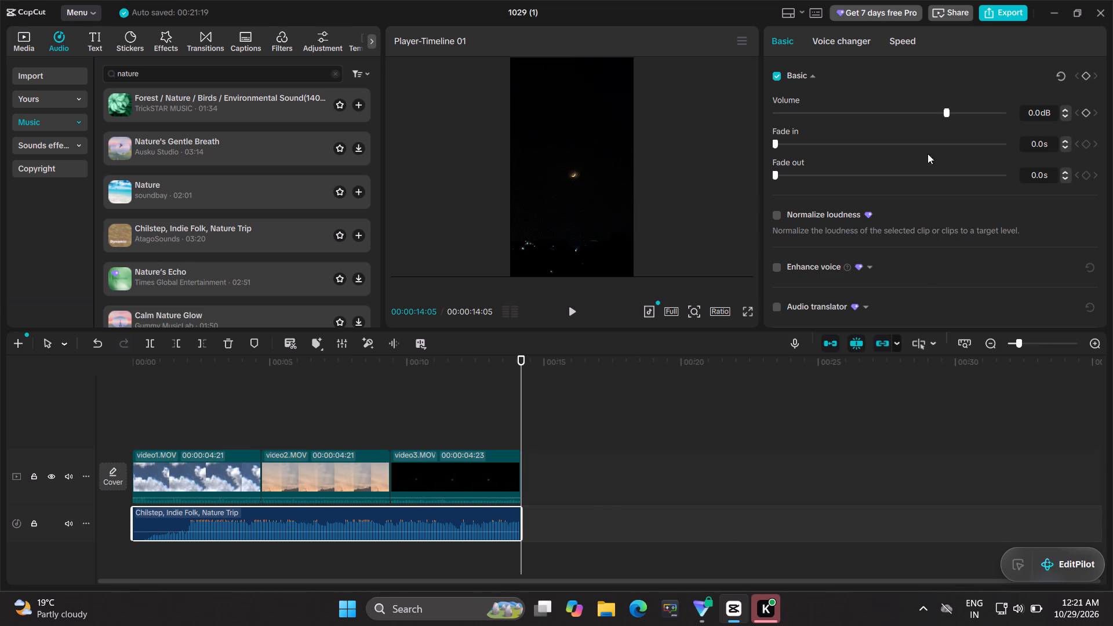
Lower the volume of the Chilstep, Indie Folk, Nature Trip music clip to -3.4 dB.
left_click(947, 112)
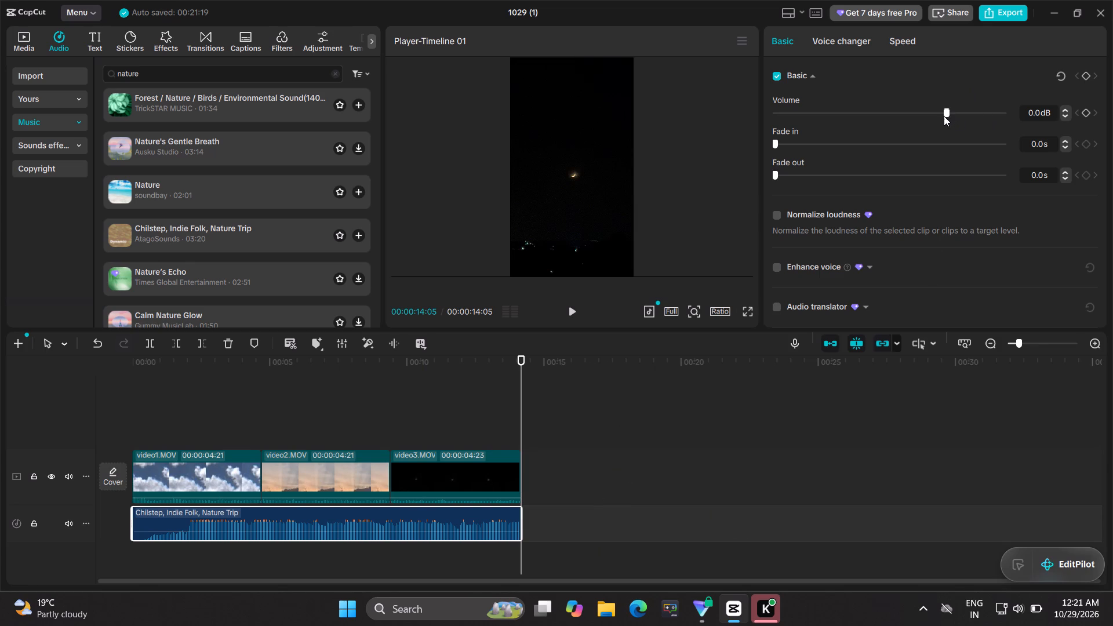
double_click(947, 111)
left_click_drag(947, 111, 944, 111)
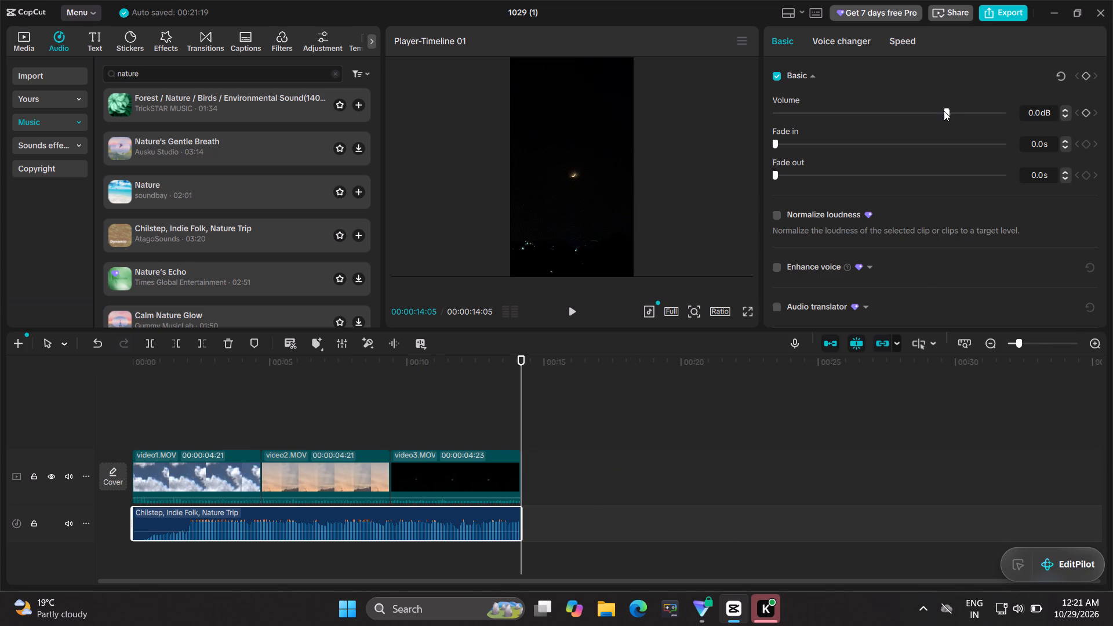
left_click_drag(944, 111, 936, 112)
double_click(944, 108)
left_click_drag(945, 112, 924, 114)
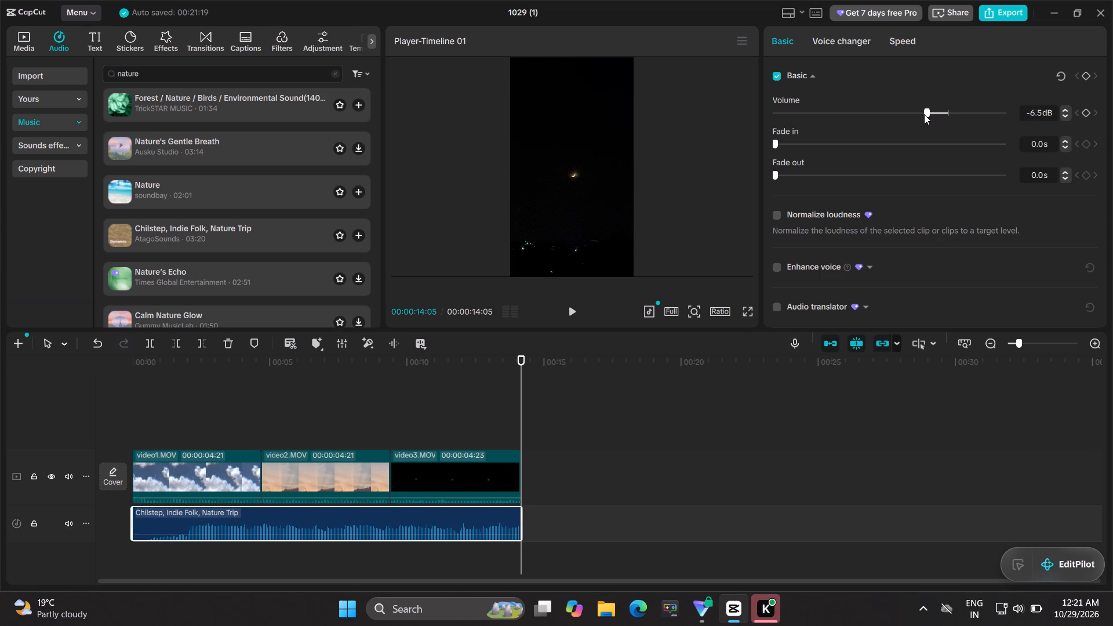
left_click_drag(924, 114, 938, 114)
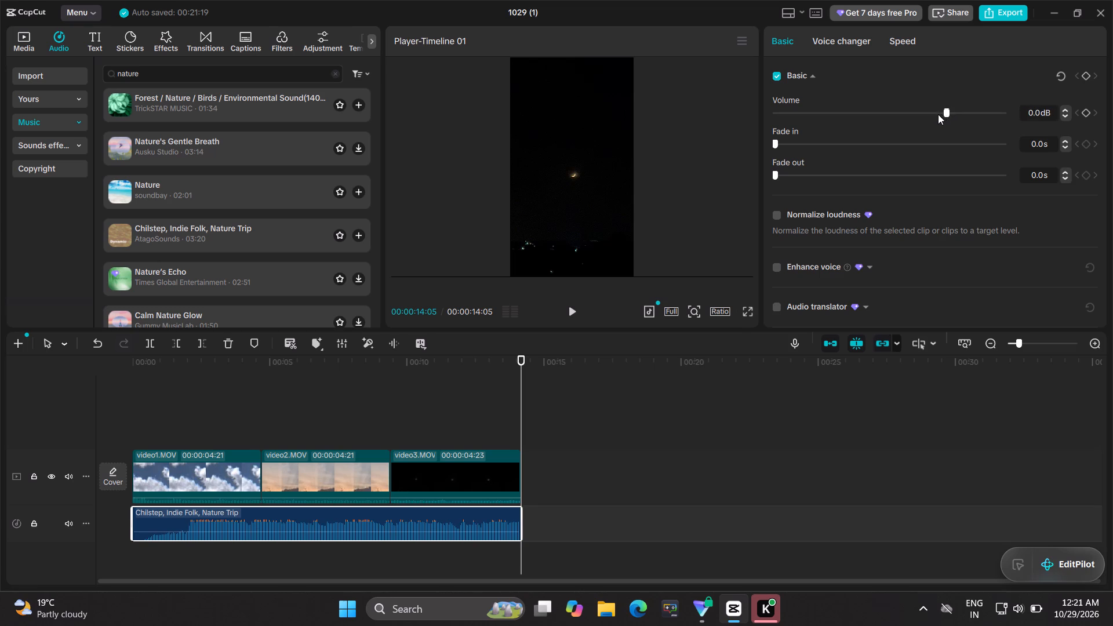
left_click_drag(938, 114, 935, 115)
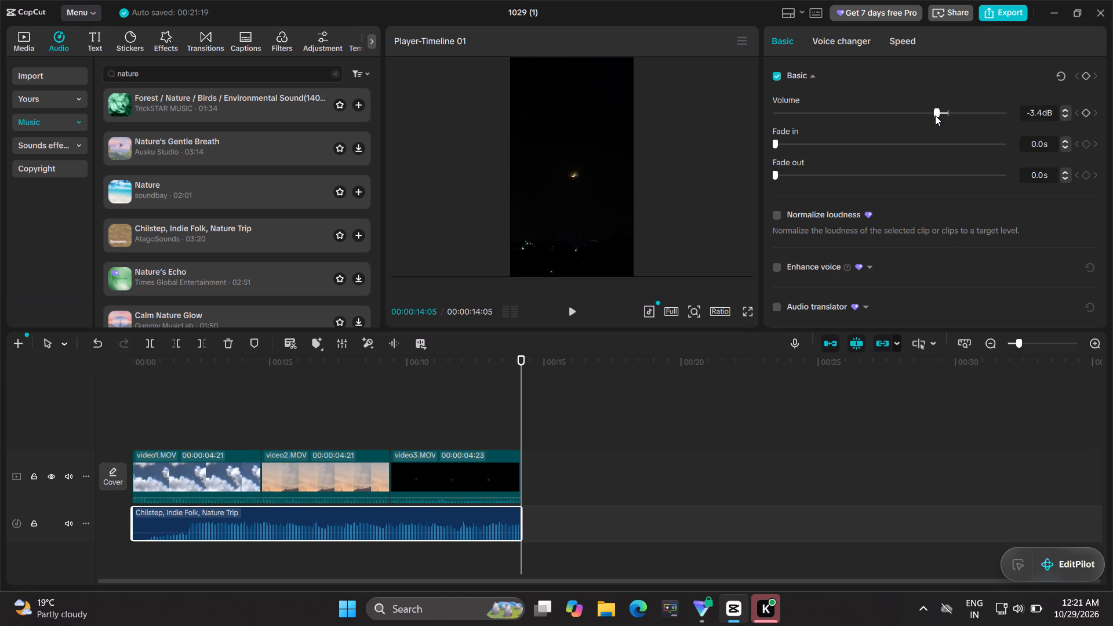
left_click_drag(935, 115, 934, 115)
Play the edited sequence from the beginning to check the clips with the quieter music.
left_click(574, 309)
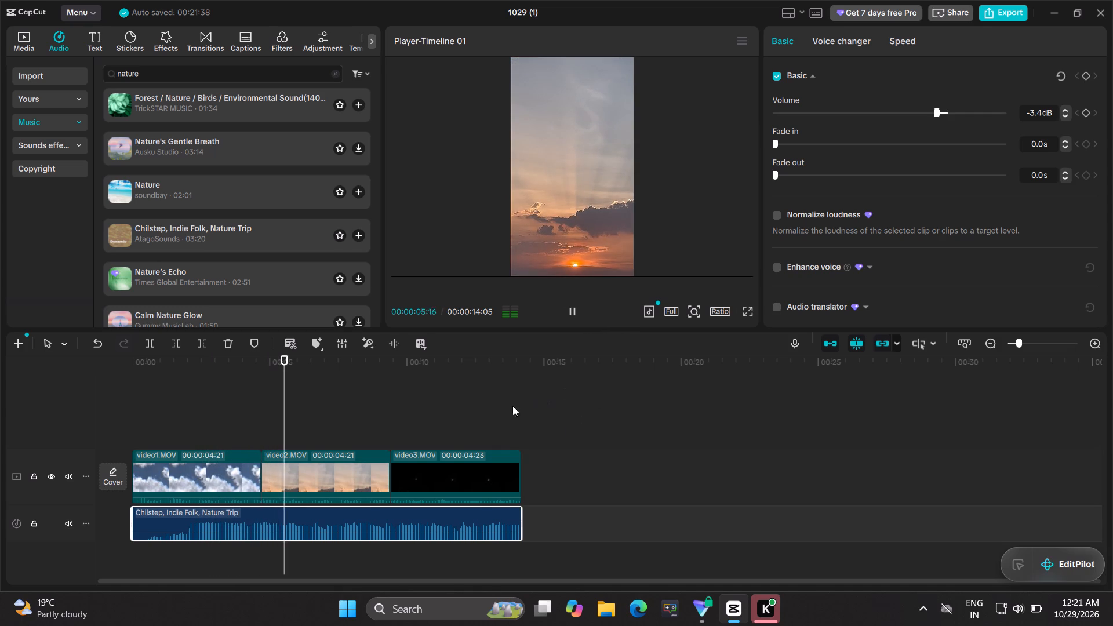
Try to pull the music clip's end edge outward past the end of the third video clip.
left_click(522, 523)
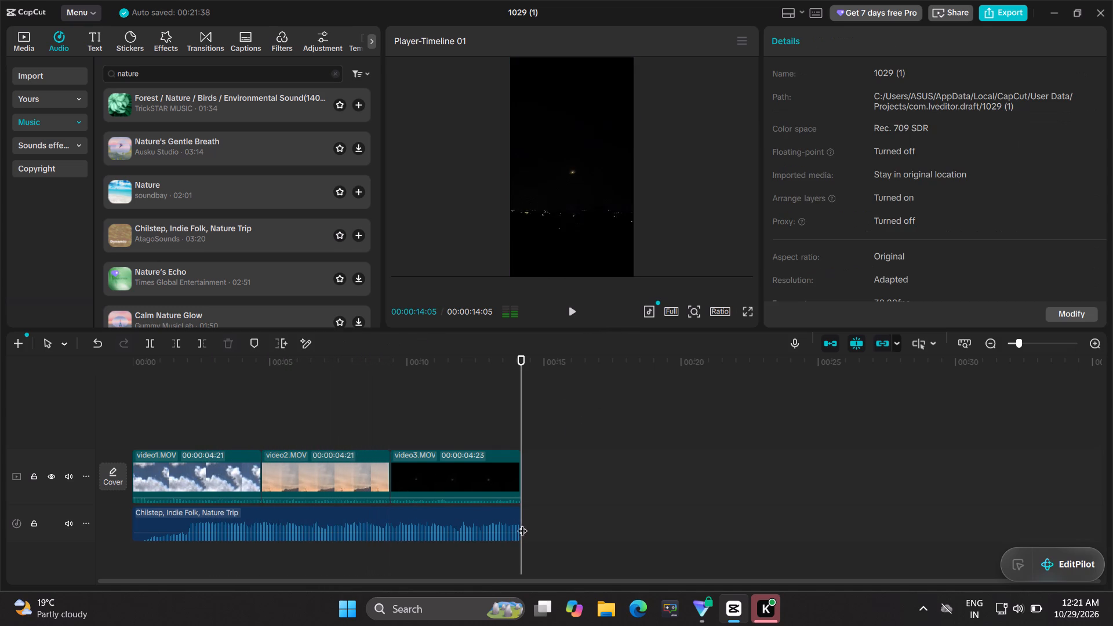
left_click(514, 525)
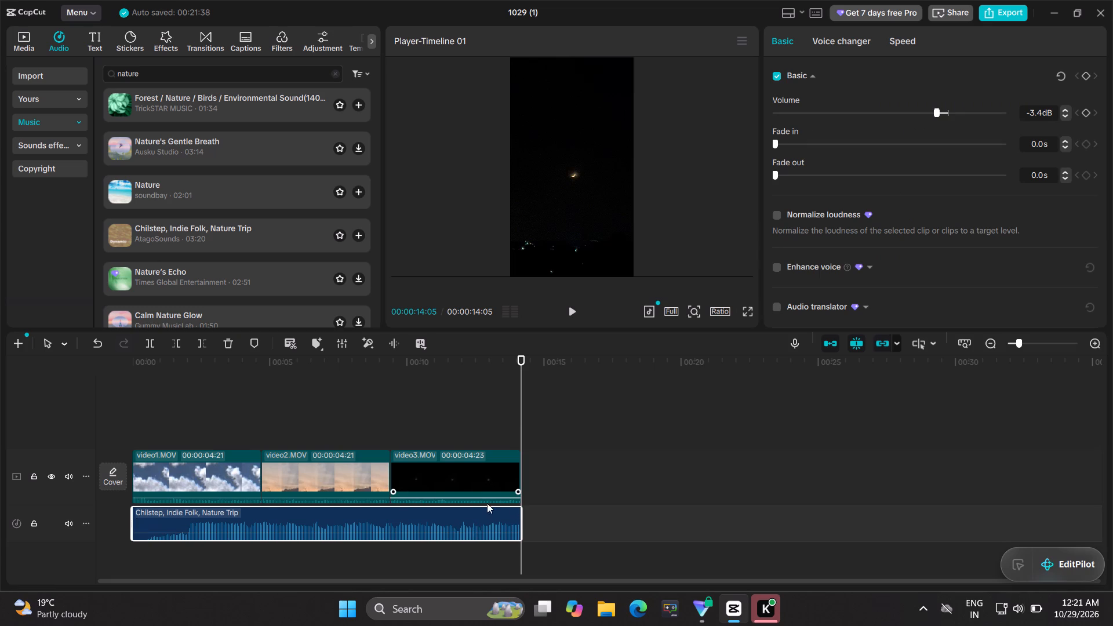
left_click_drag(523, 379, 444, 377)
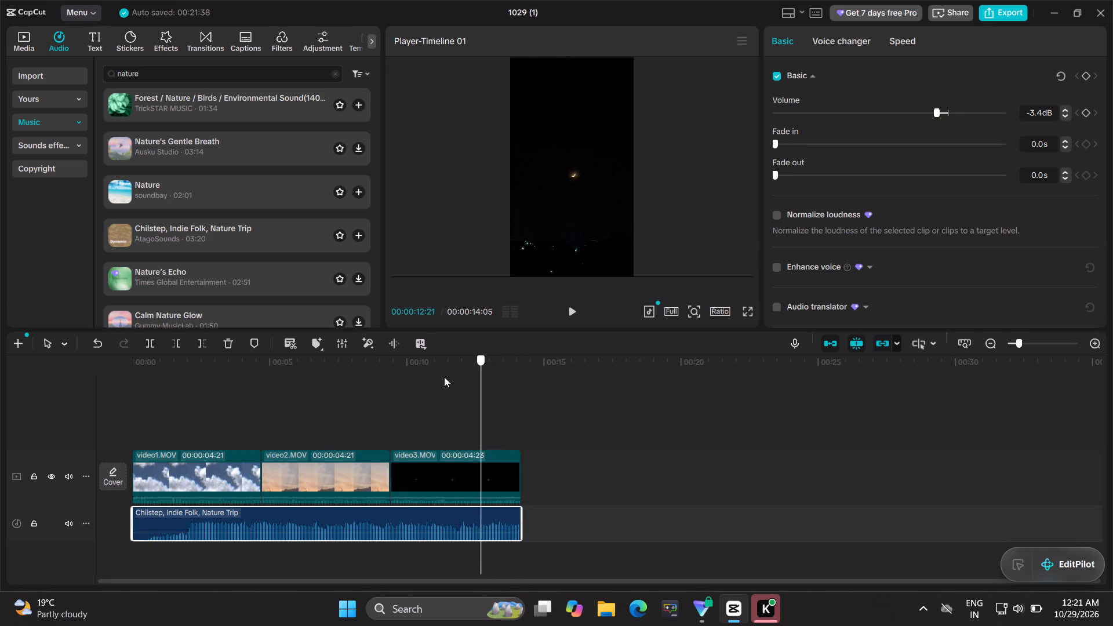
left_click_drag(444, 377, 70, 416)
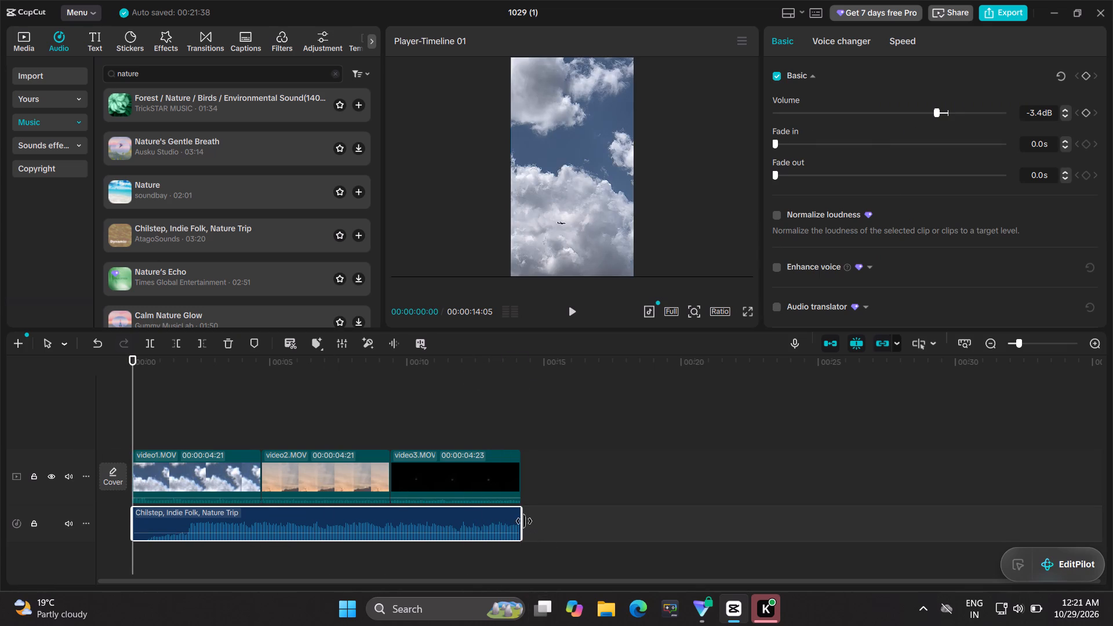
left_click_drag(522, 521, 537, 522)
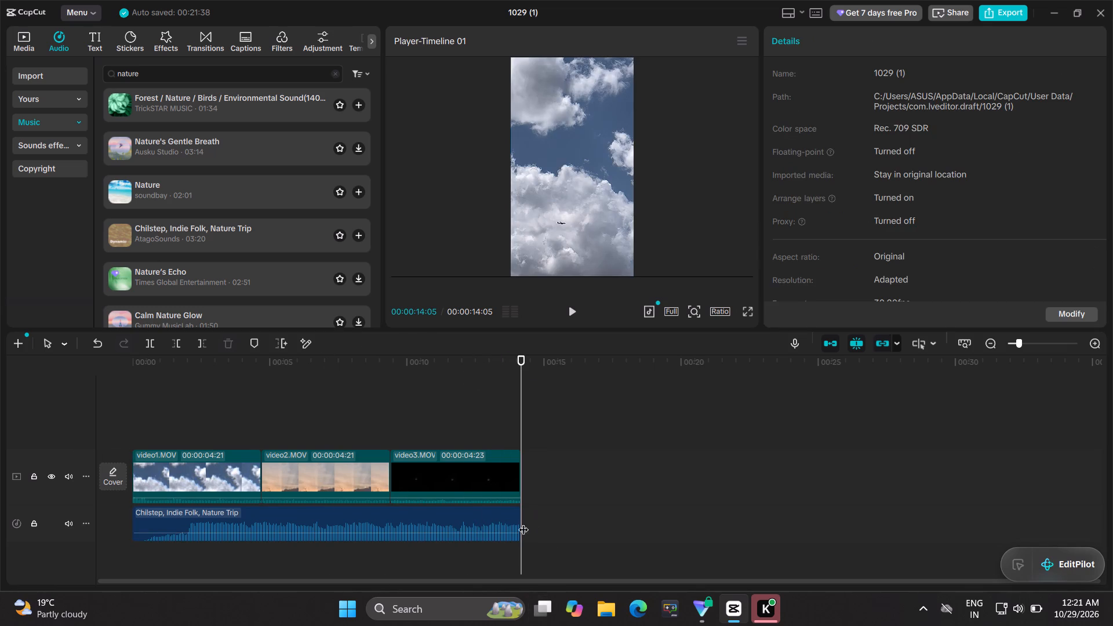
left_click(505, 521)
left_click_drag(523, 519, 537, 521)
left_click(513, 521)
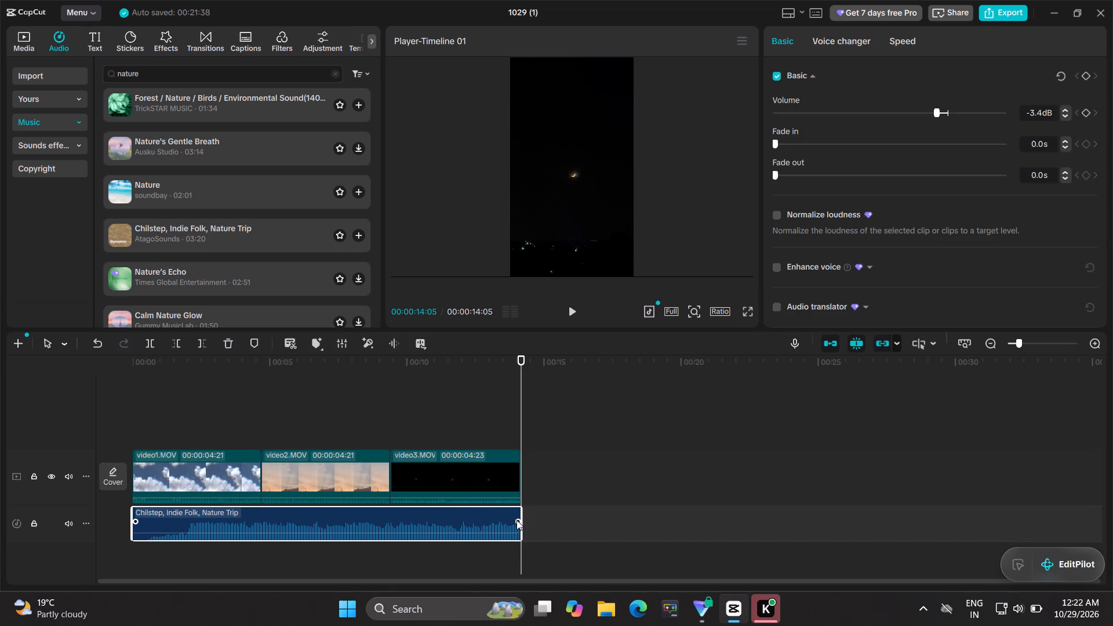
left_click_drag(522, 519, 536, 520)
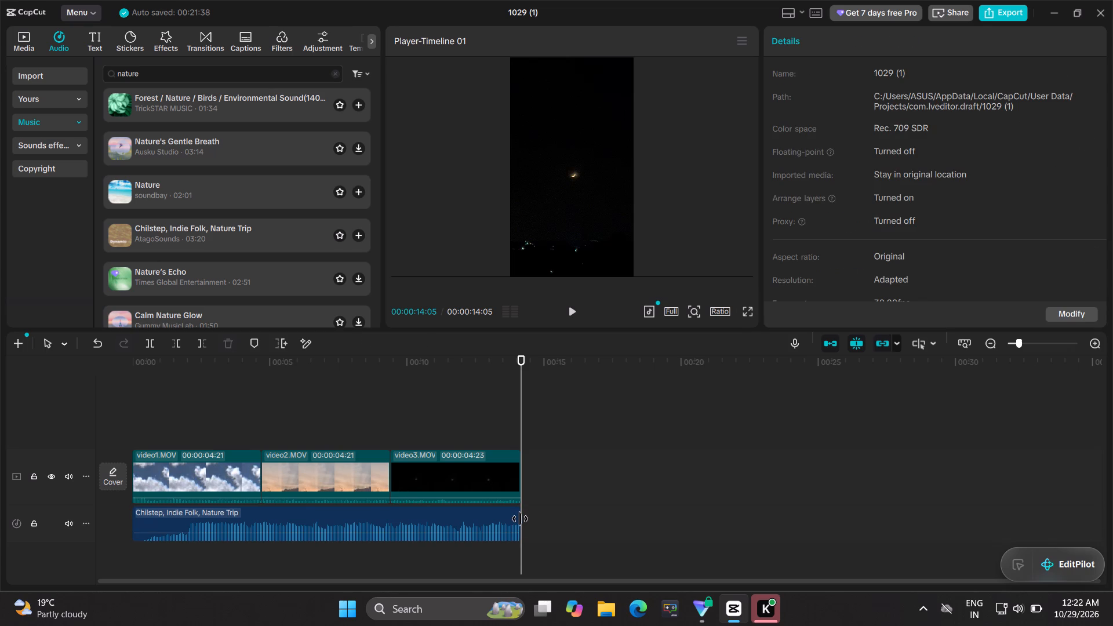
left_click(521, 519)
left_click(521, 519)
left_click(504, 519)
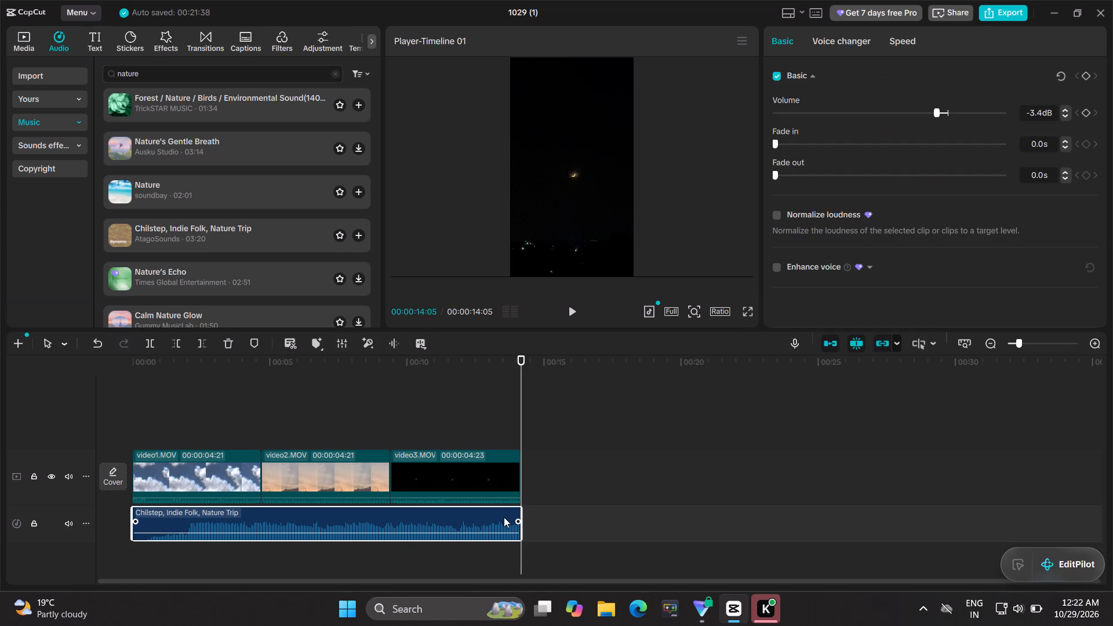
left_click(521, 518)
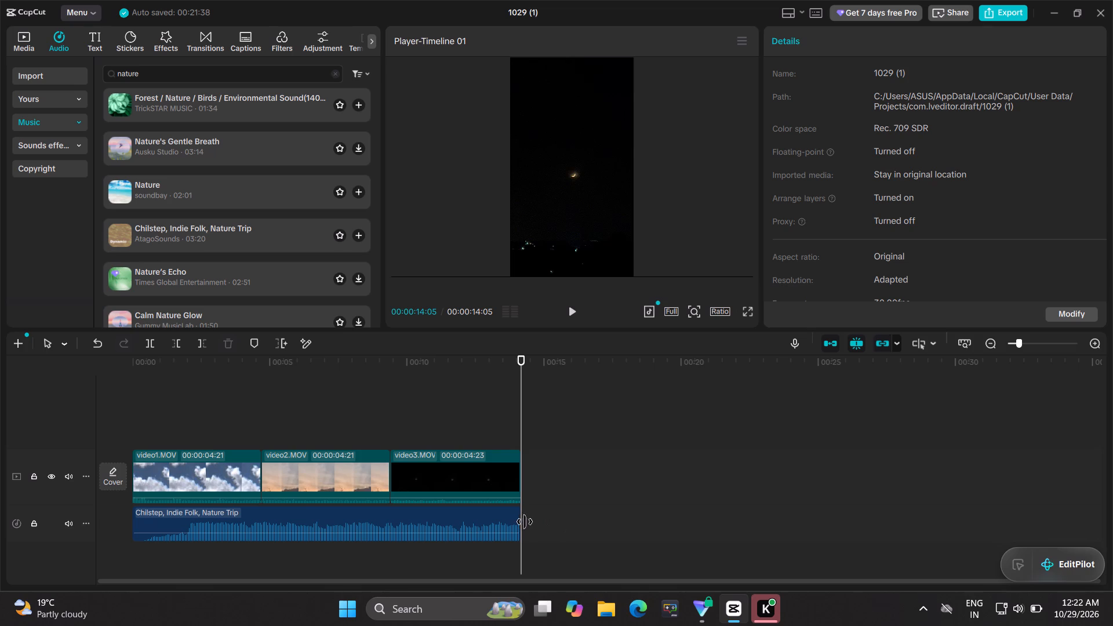
Extend the end of the Chilstep, Indie Folk, Nature Trip music clip past the third video clip to about 00:18:28.
left_click_drag(525, 511, 495, 511)
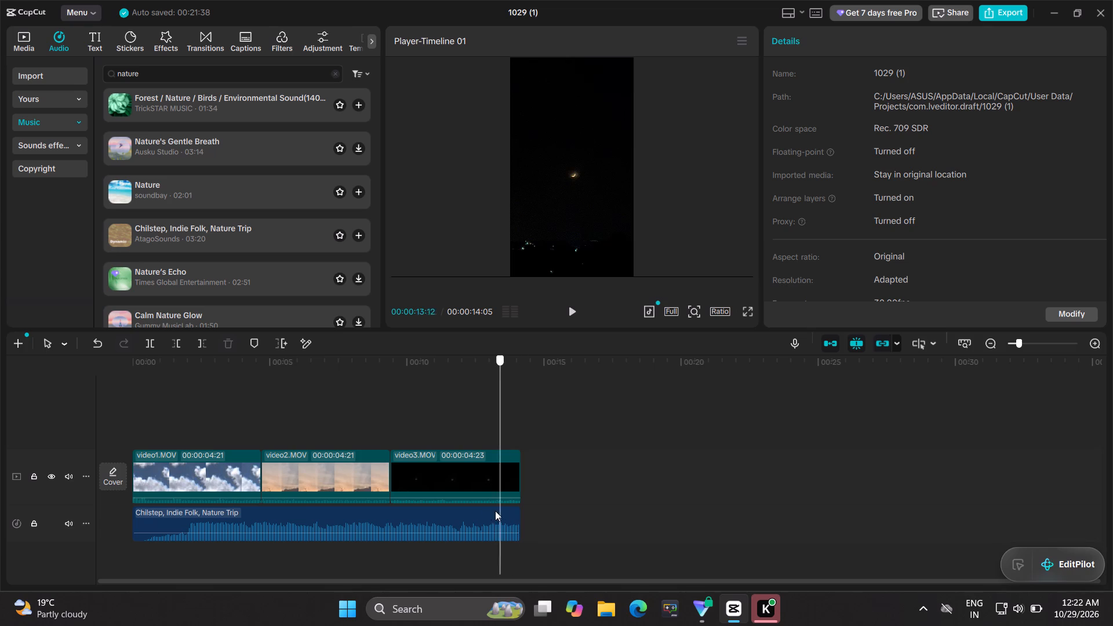
left_click_drag(495, 511, 1, 541)
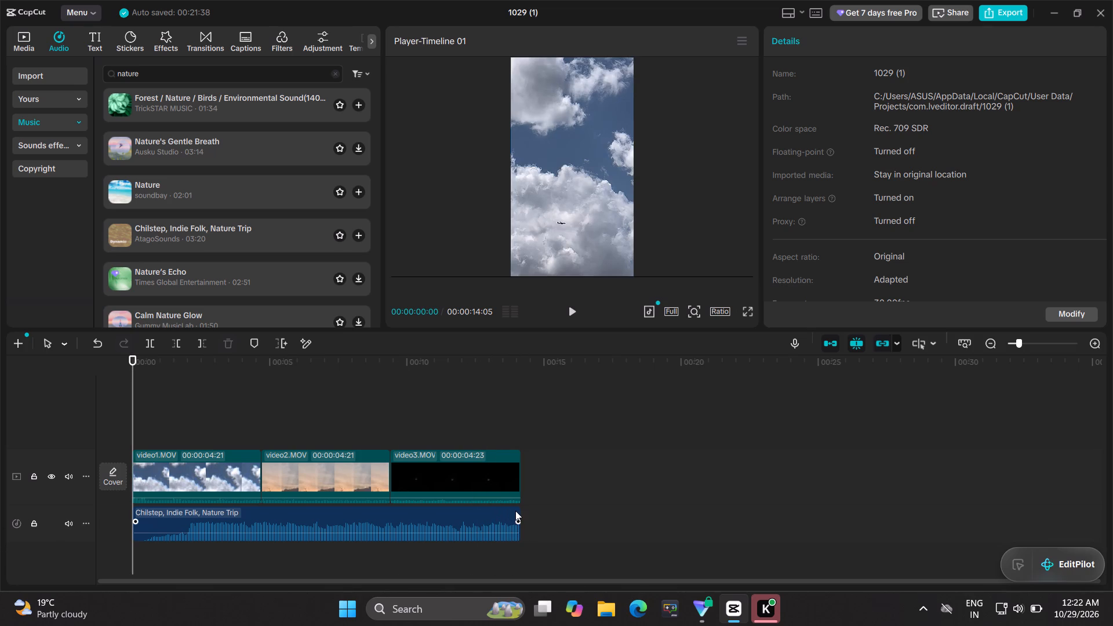
left_click_drag(518, 512, 566, 514)
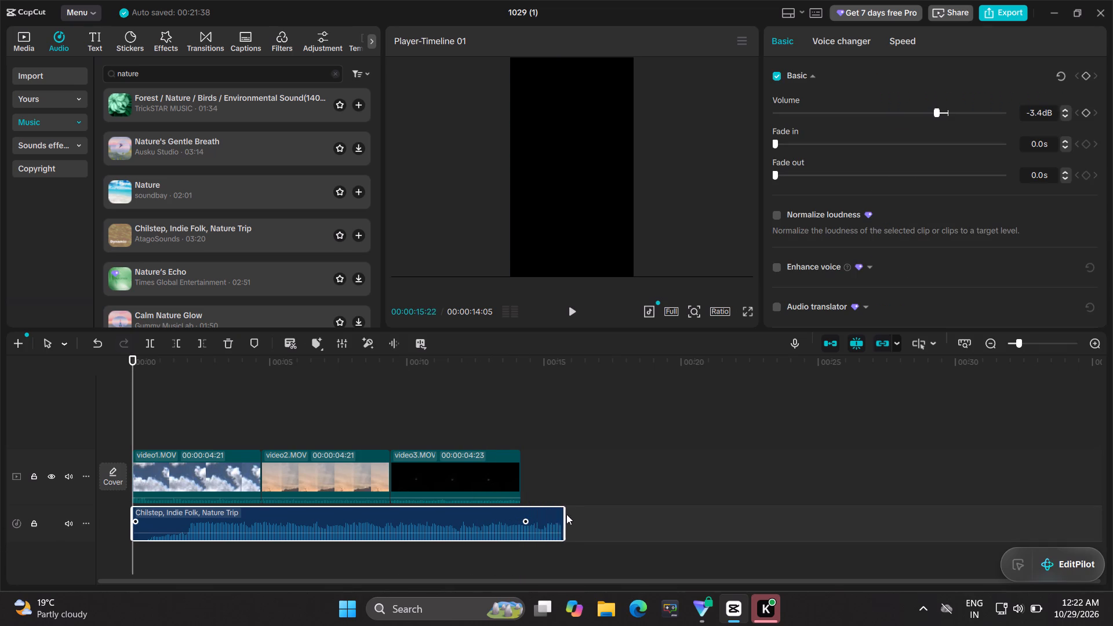
left_click_drag(566, 514, 610, 520)
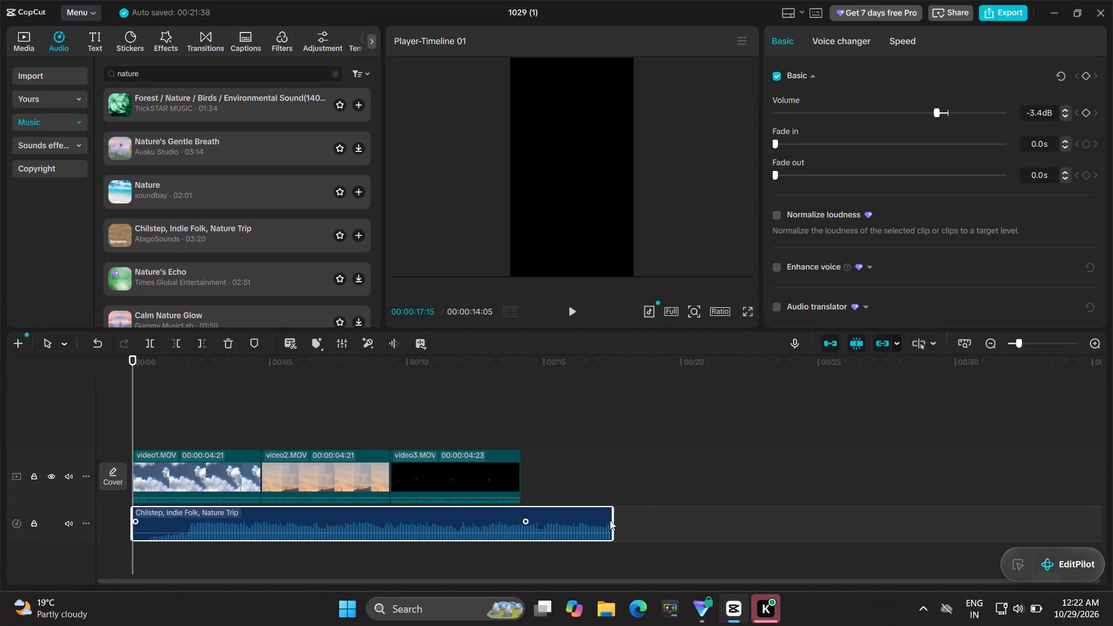
left_click_drag(610, 520, 648, 523)
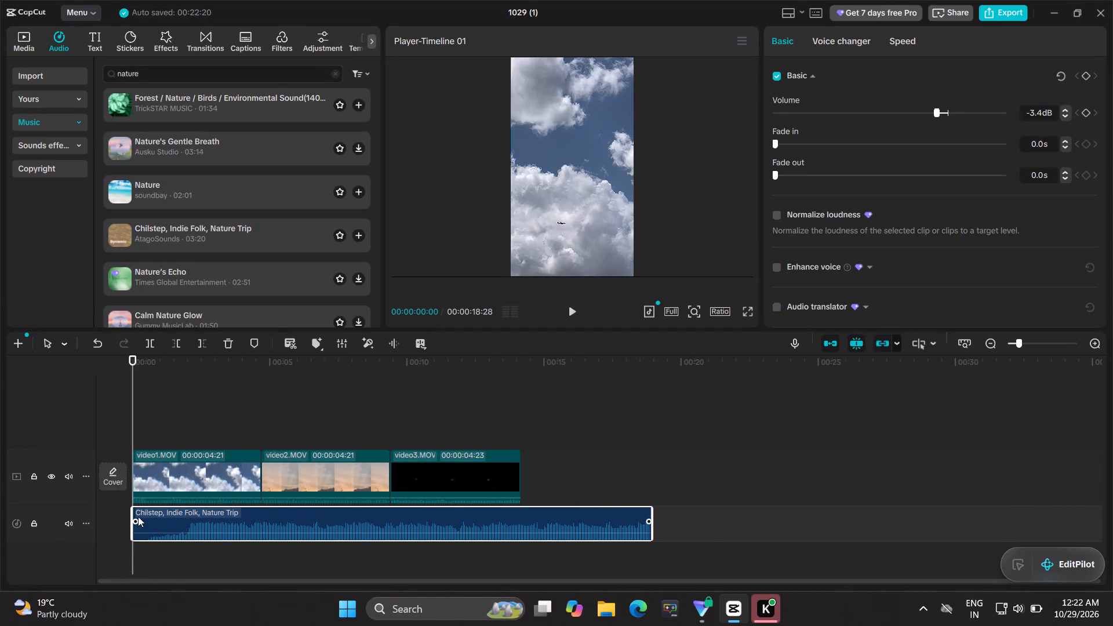
Trim about 2 seconds off the start of the music clip, leaving its fade in at 0.0 s.
left_click(134, 518)
left_click(134, 518)
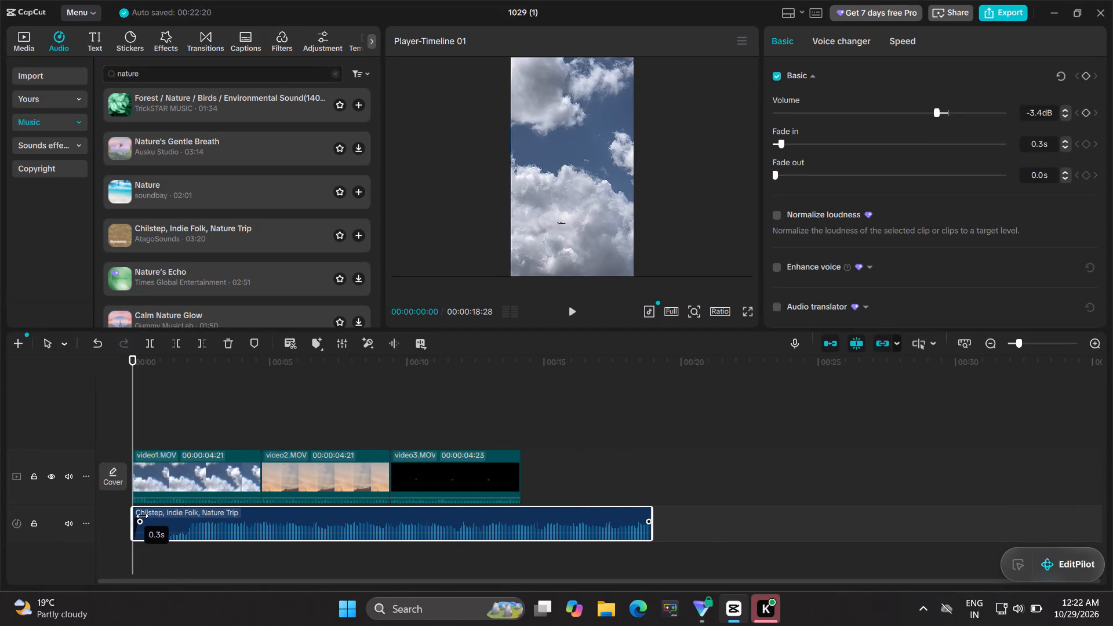
left_click(132, 518)
left_click_drag(132, 518, 143, 517)
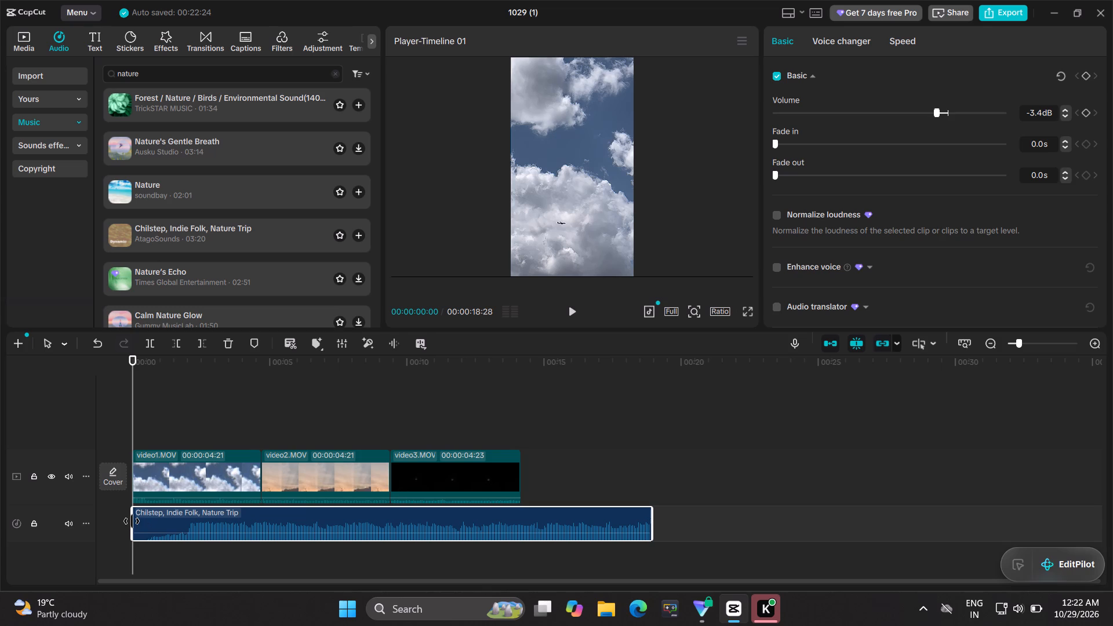
double_click(132, 521)
left_click_drag(132, 521, 142, 521)
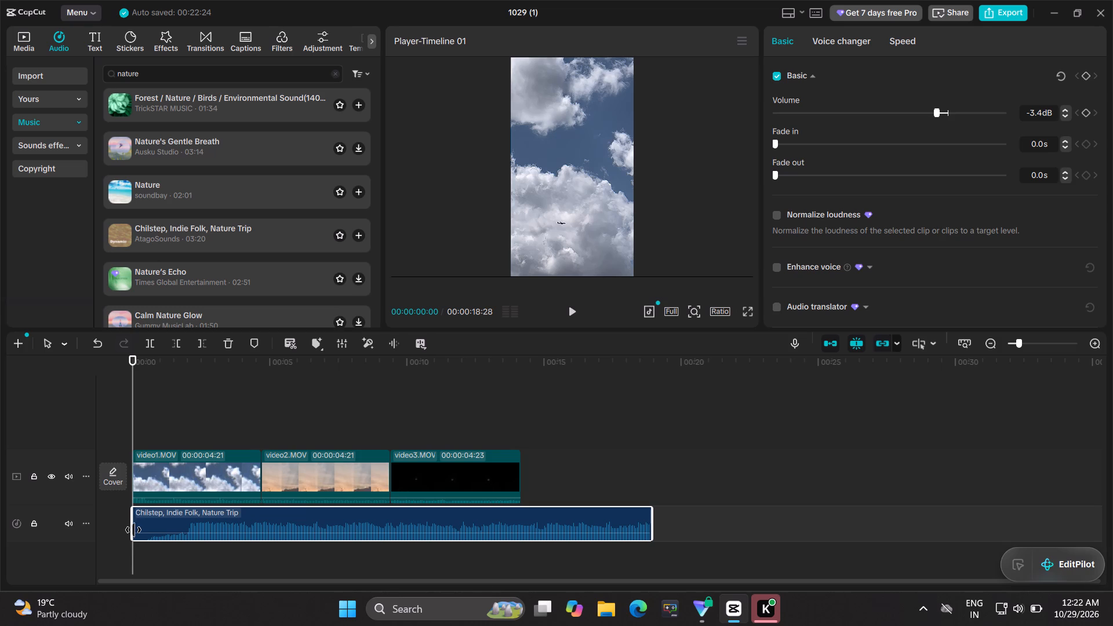
double_click(132, 527)
left_click_drag(132, 527, 141, 525)
left_click_drag(141, 525, 187, 524)
Move the trimmed music clip back so it starts at 00:00, together with the first video clip.
left_click_drag(377, 517, 348, 519)
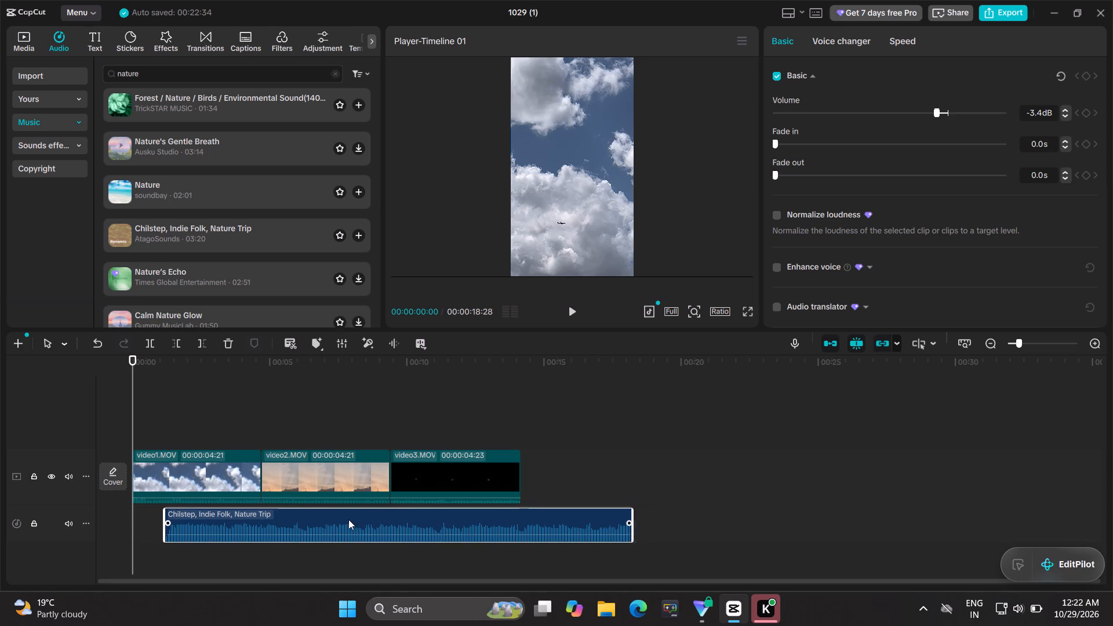
left_click_drag(348, 519, 328, 513)
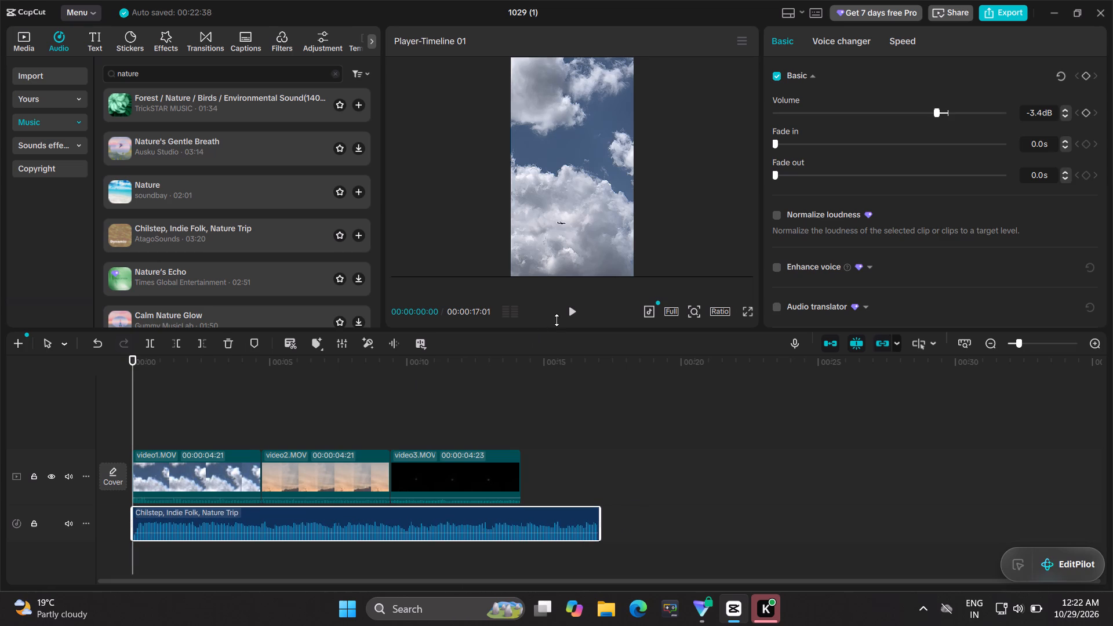
Play the sequence from the beginning to check the music's new opening.
left_click(573, 314)
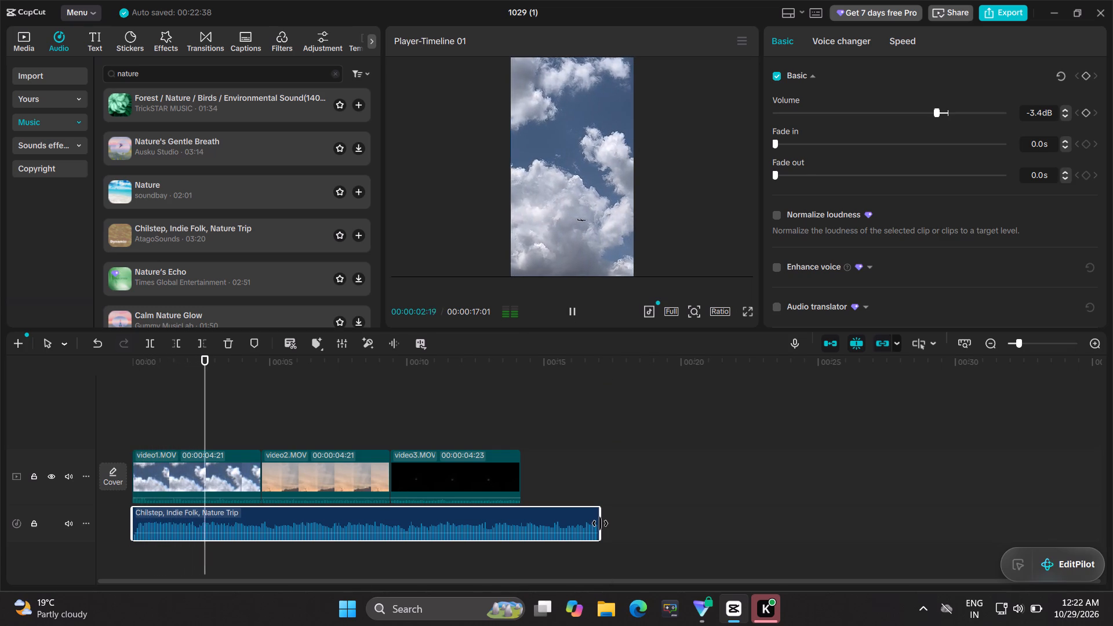
Trim the end of the music clip back to the end of the third video clip at 00:14:05.
left_click_drag(600, 523, 581, 522)
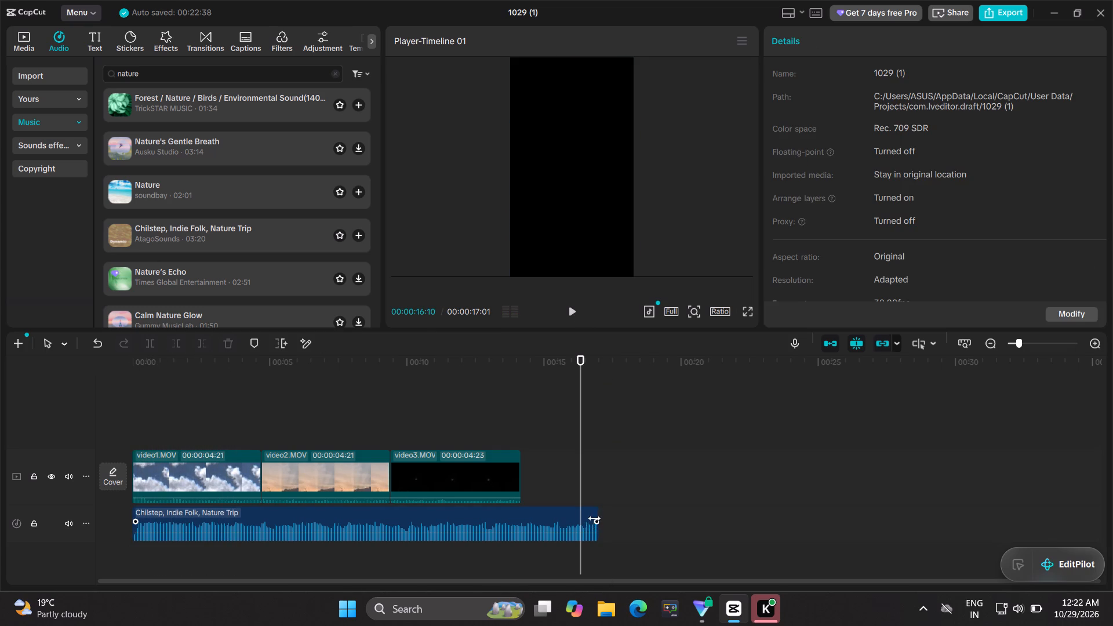
left_click(598, 519)
left_click(601, 524)
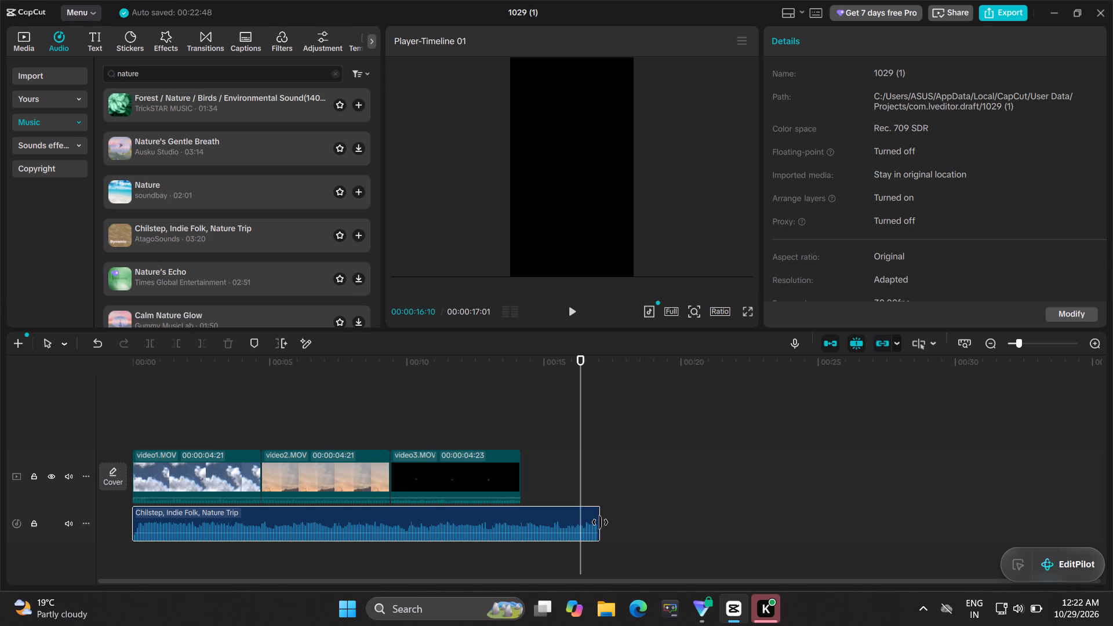
double_click(601, 521)
left_click(591, 518)
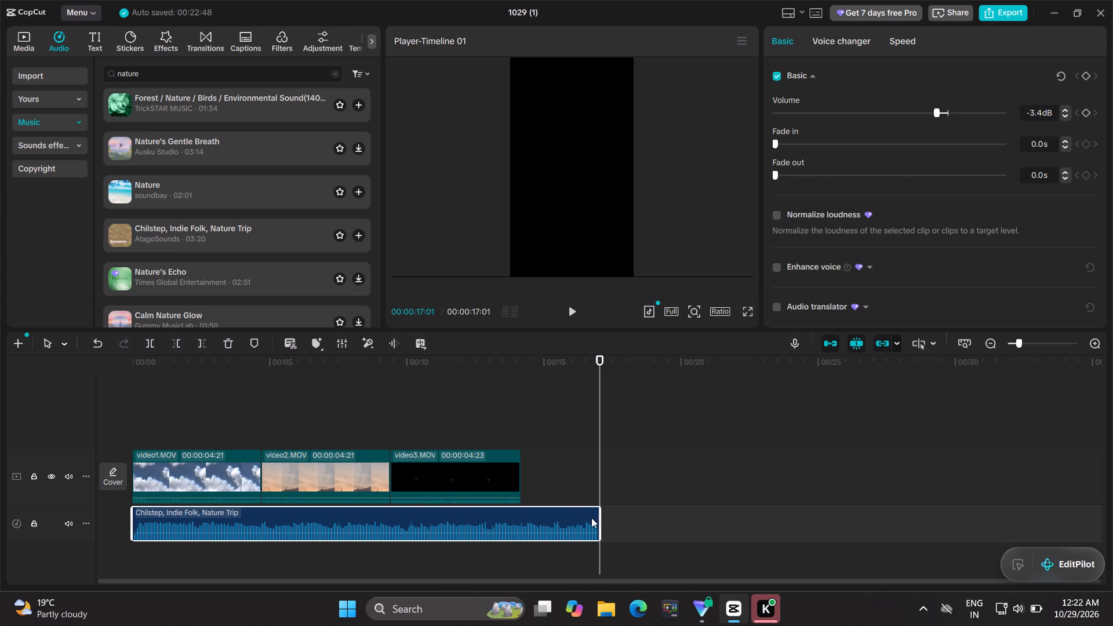
left_click_drag(601, 519, 588, 521)
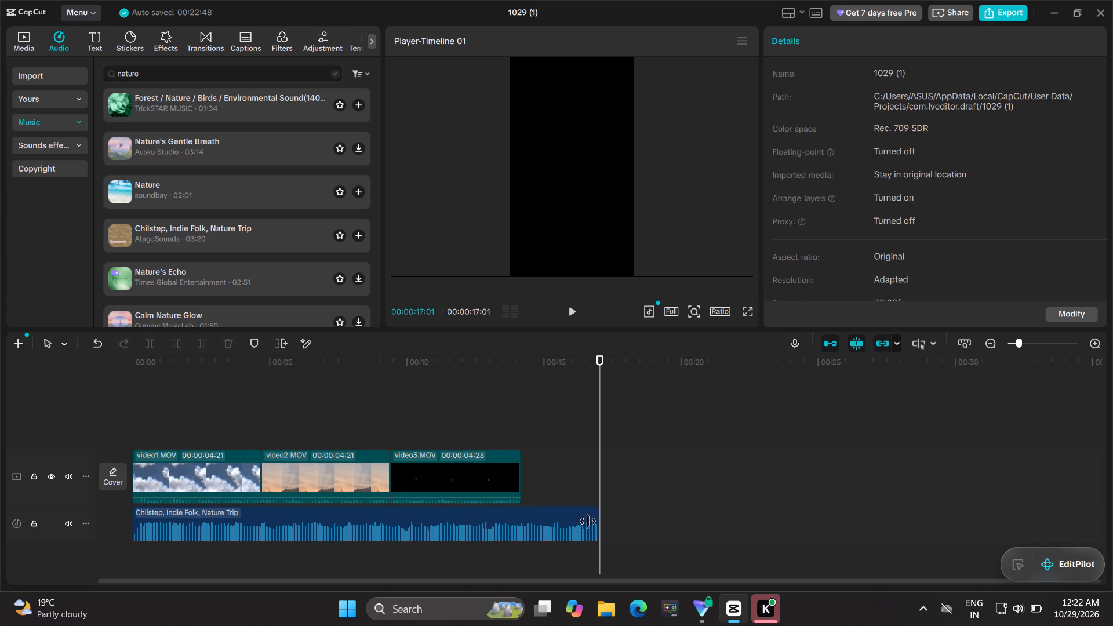
left_click_drag(588, 521, 575, 525)
left_click(575, 523)
left_click(579, 523)
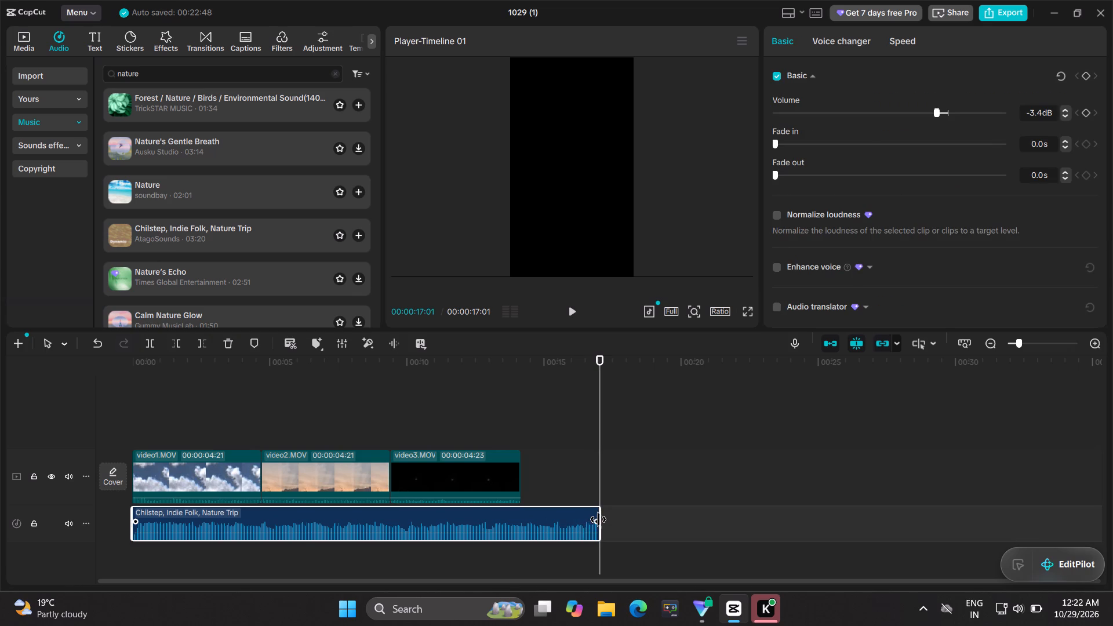
left_click_drag(601, 519, 583, 521)
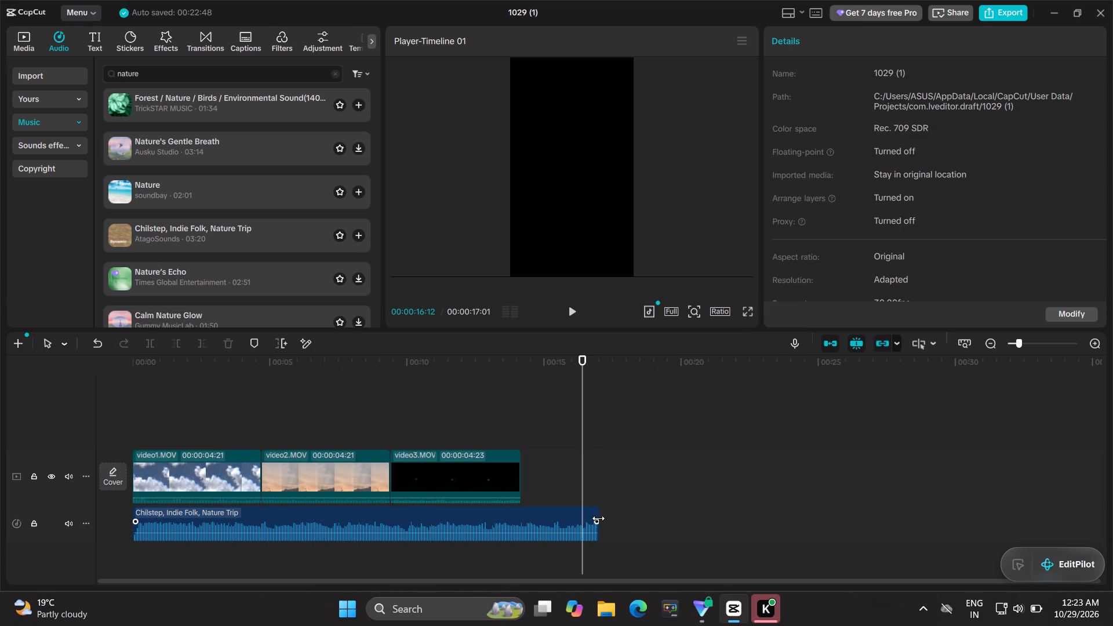
left_click(596, 518)
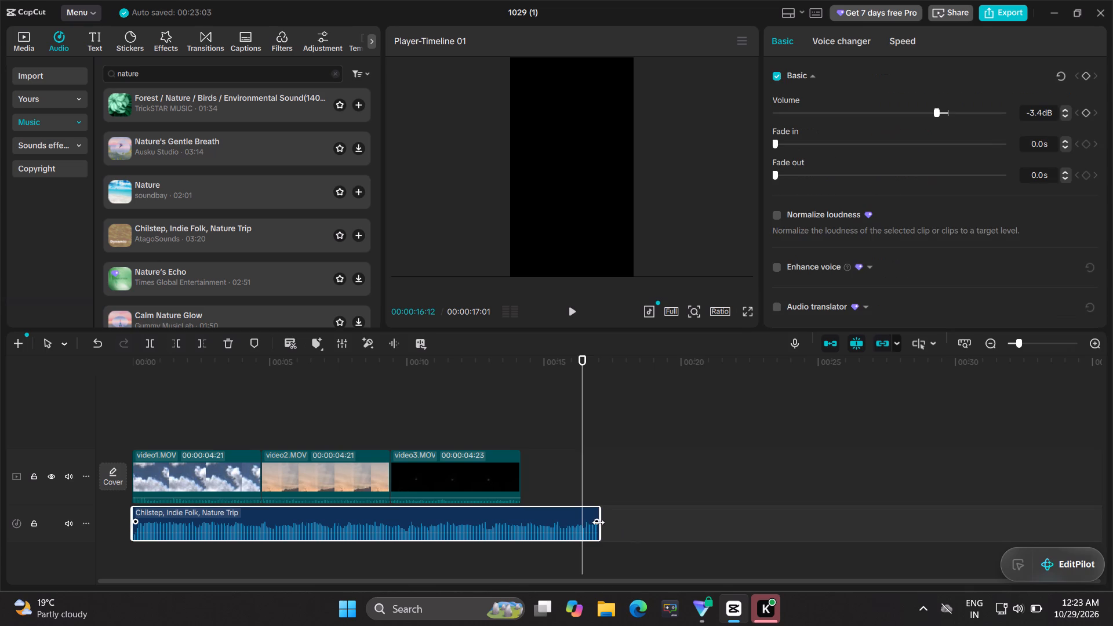
left_click_drag(601, 520, 581, 520)
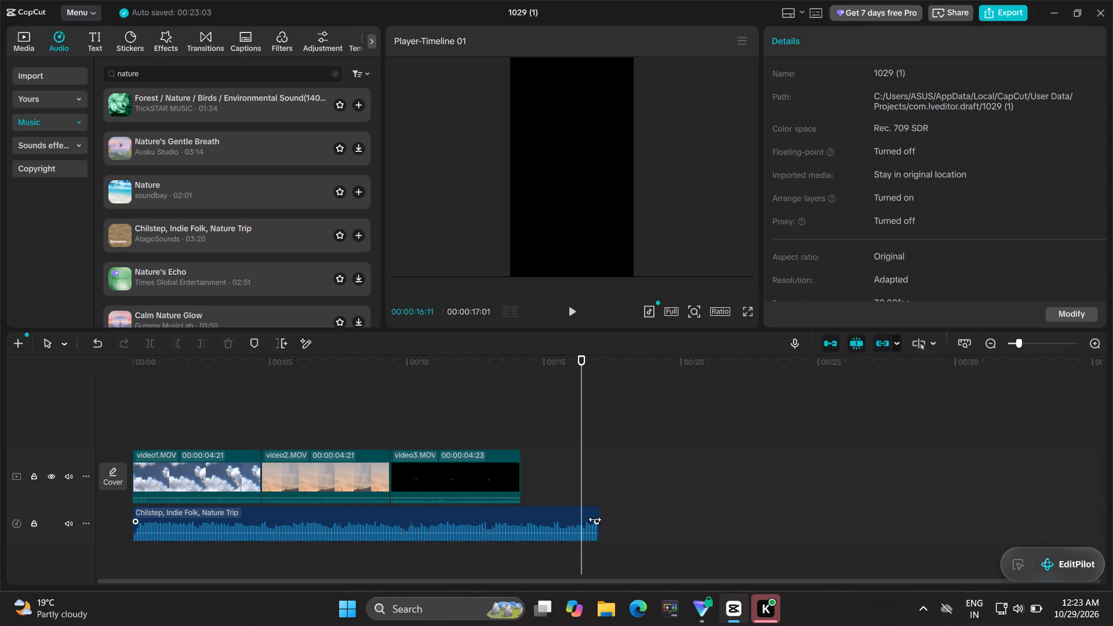
left_click(598, 526)
left_click_drag(598, 525, 592, 526)
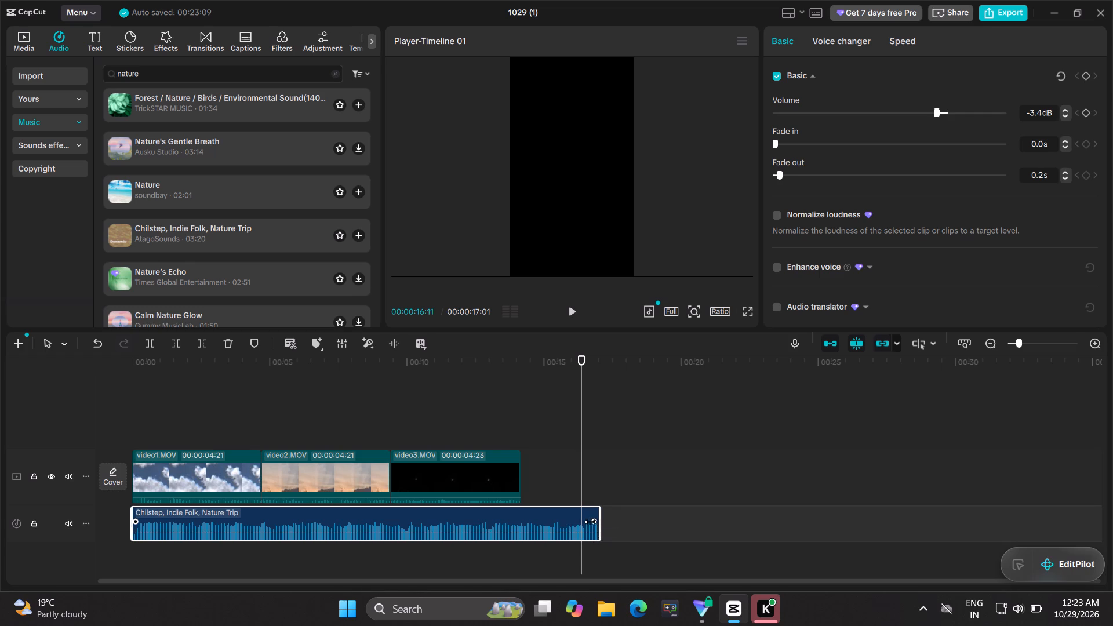
double_click(601, 516)
left_click_drag(601, 516, 566, 516)
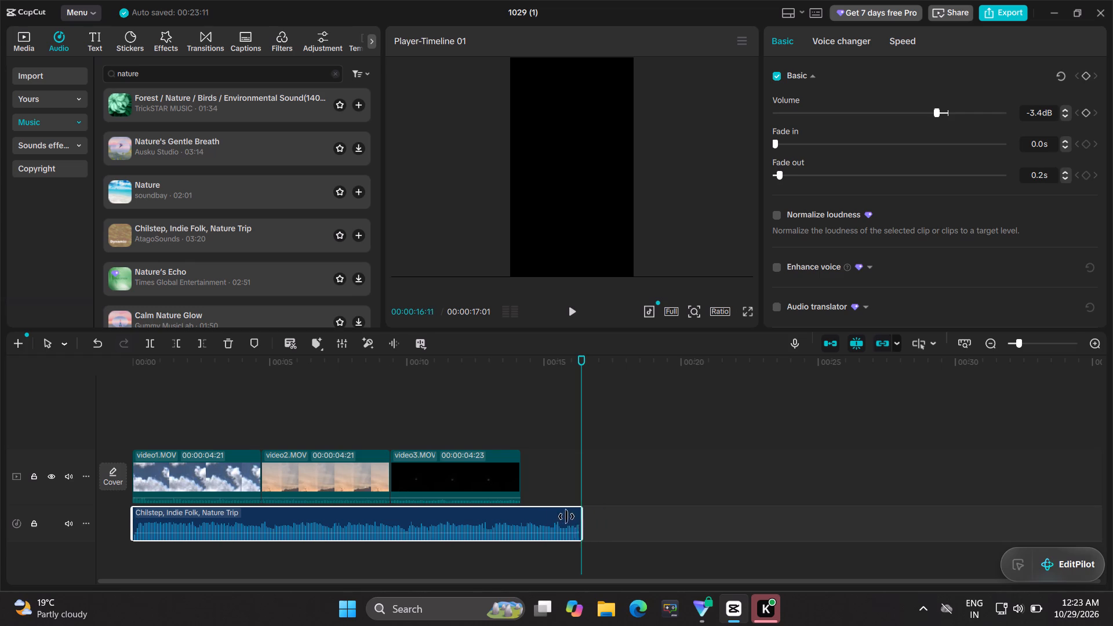
left_click_drag(566, 516, 522, 523)
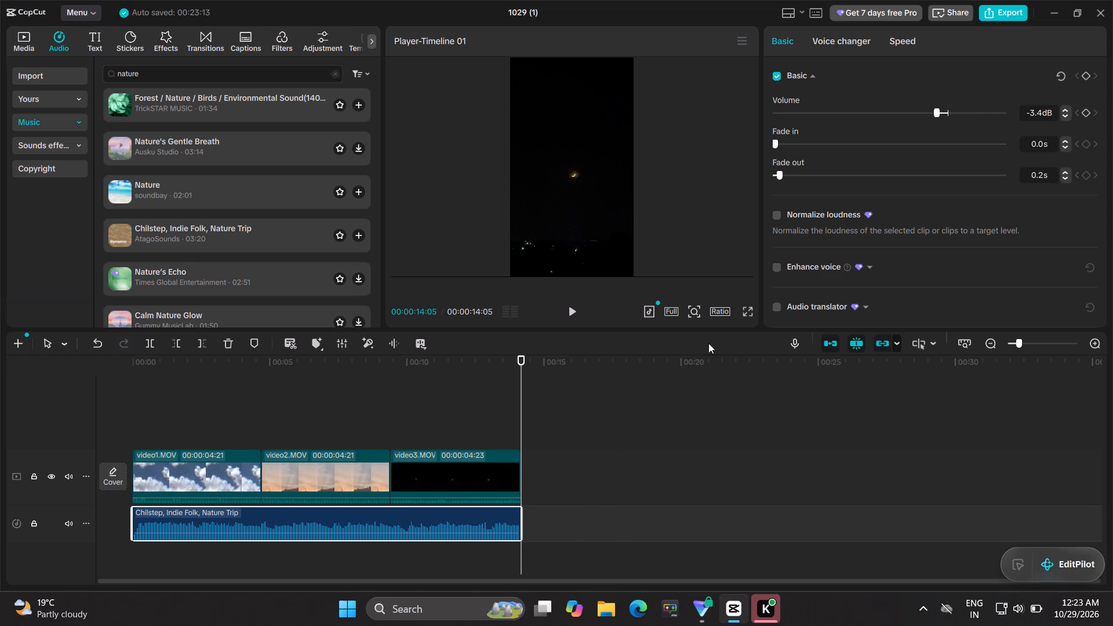
Play the sequence from the beginning to check the retrimmed music against the clips.
left_click(570, 311)
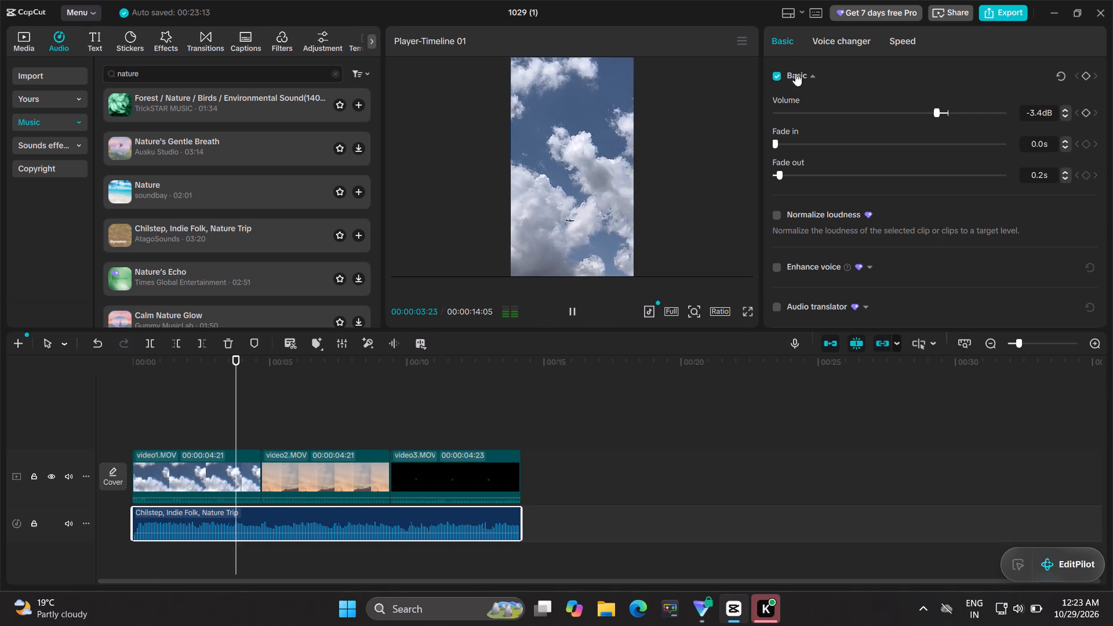
Set both the fade in and the fade out of the music clip to 0.4 s.
left_click_drag(773, 144, 777, 144)
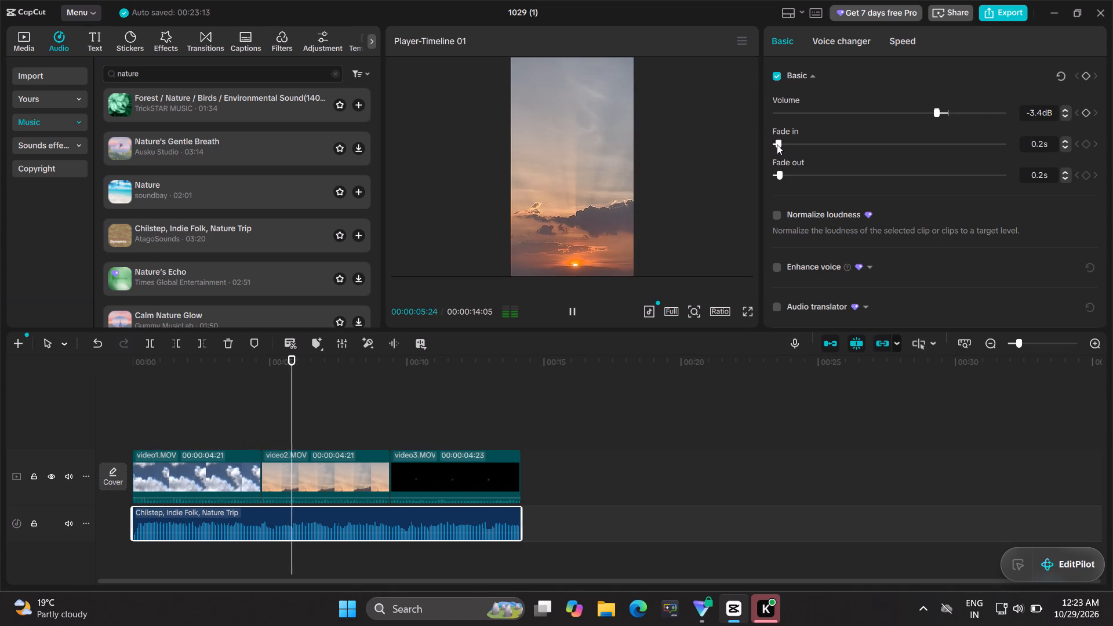
left_click_drag(777, 144, 783, 145)
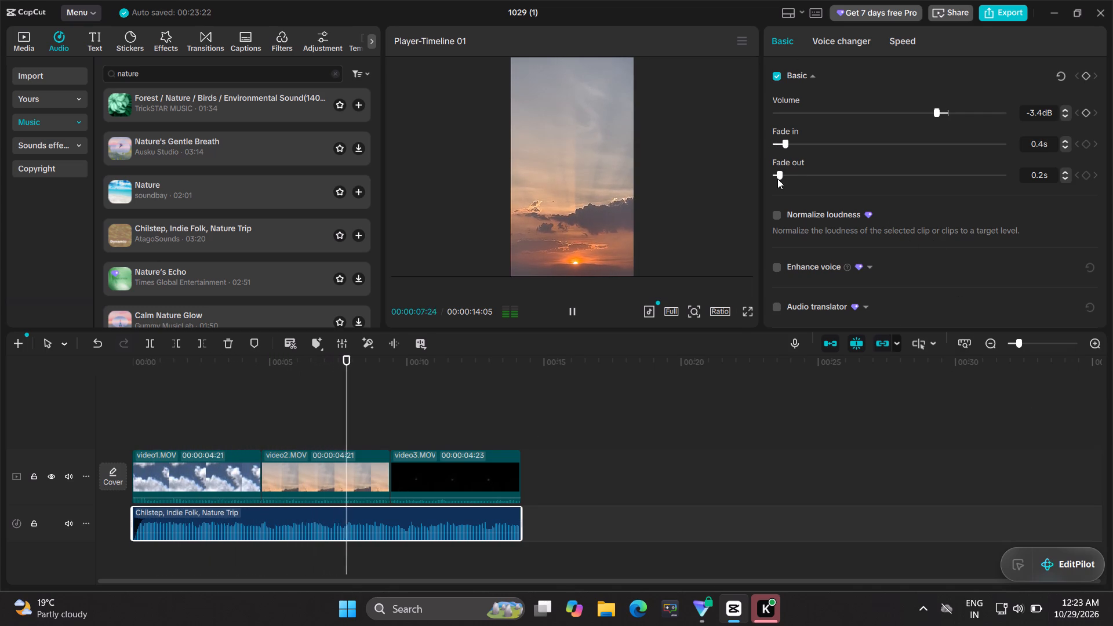
left_click_drag(780, 176, 785, 177)
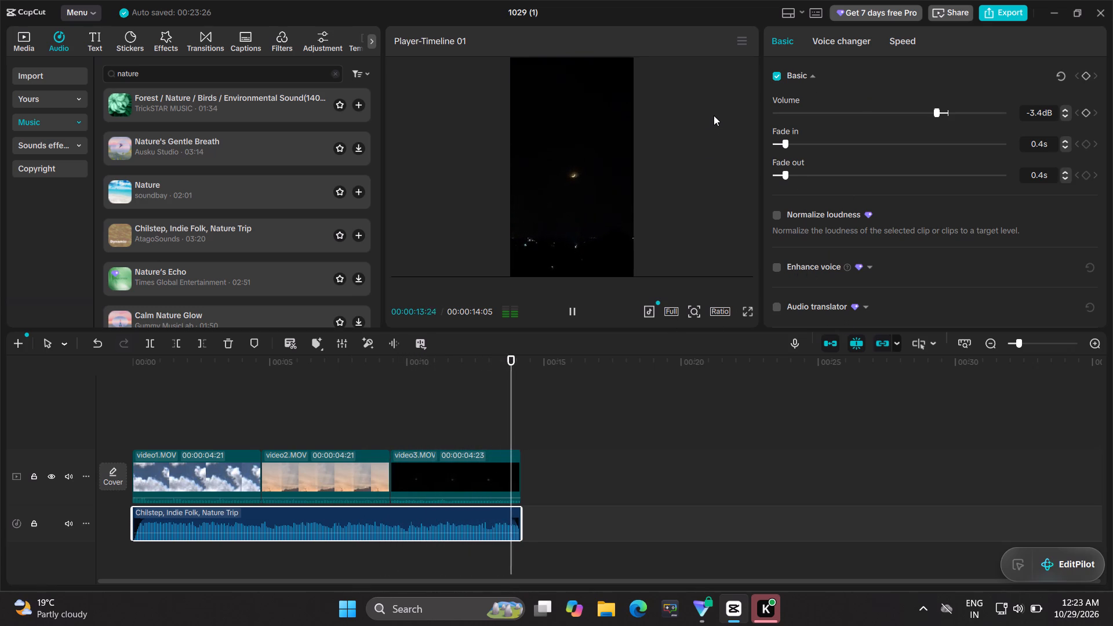
Play the sequence from the beginning to check the music's fade in and fade out.
left_click(571, 312)
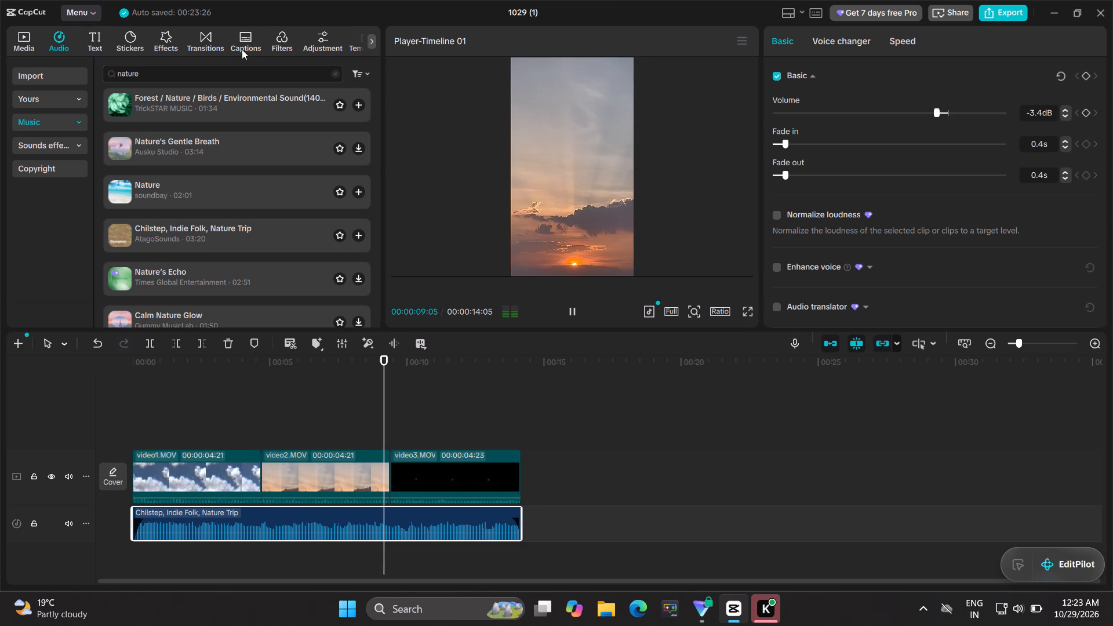
Open the transitions library and look through its Transitions and Favorites categories.
left_click(207, 41)
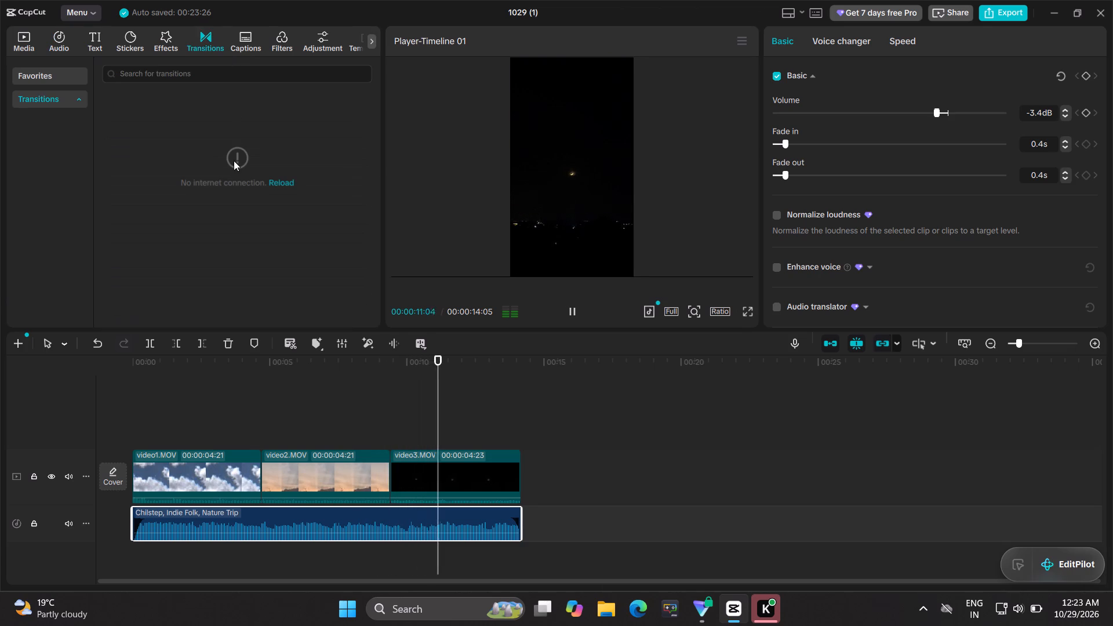
left_click(234, 160)
left_click(66, 95)
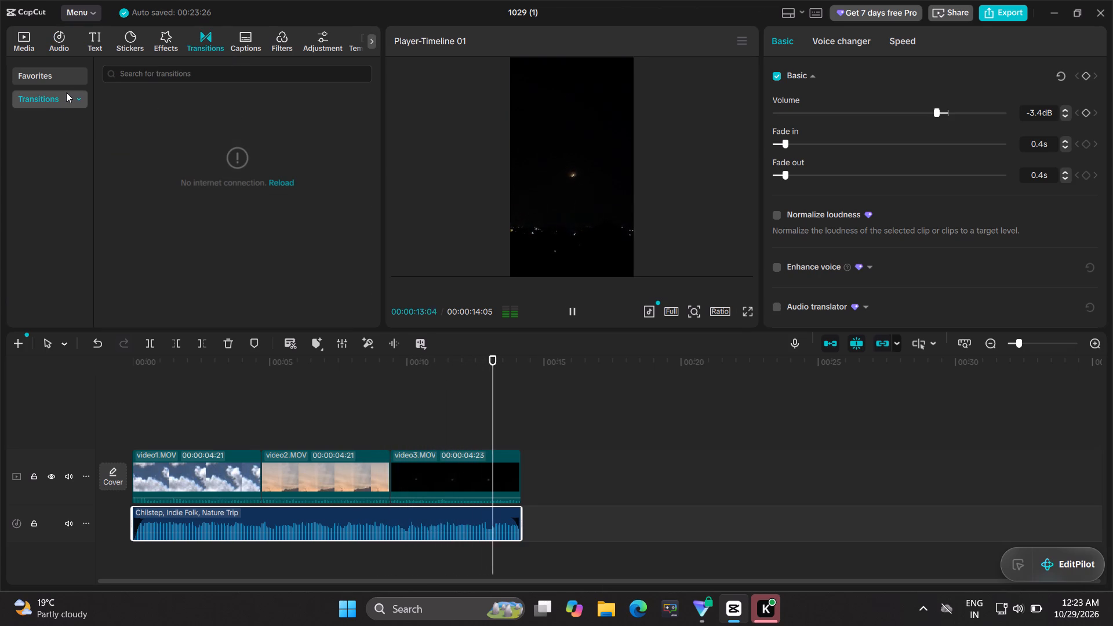
left_click(71, 78)
left_click(71, 102)
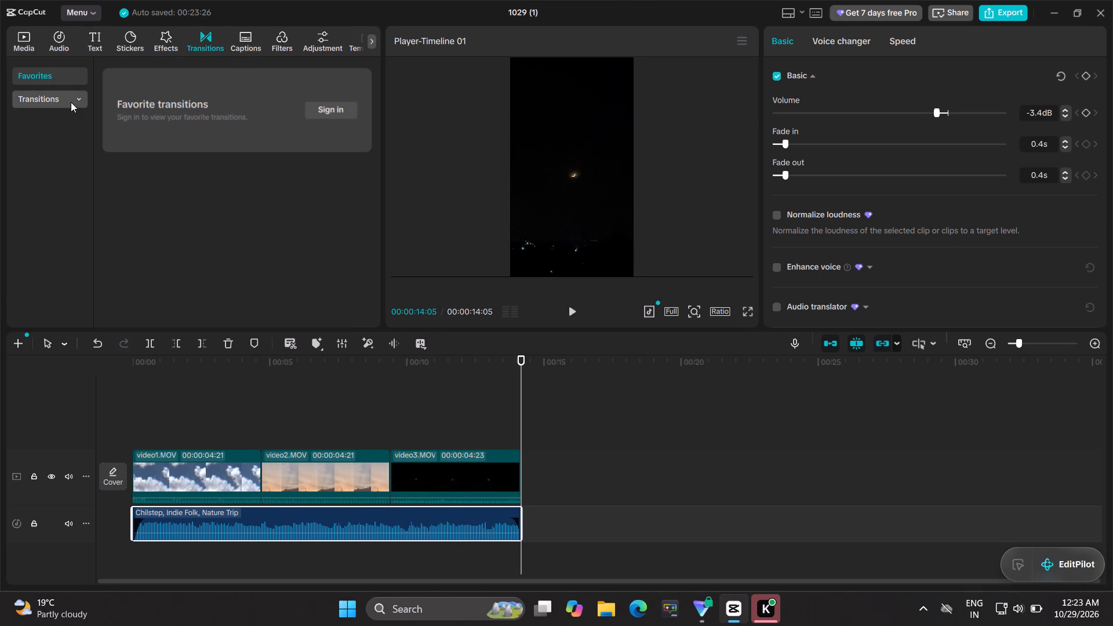
Open the featured filters and preview the BW1 filter.
left_click(248, 47)
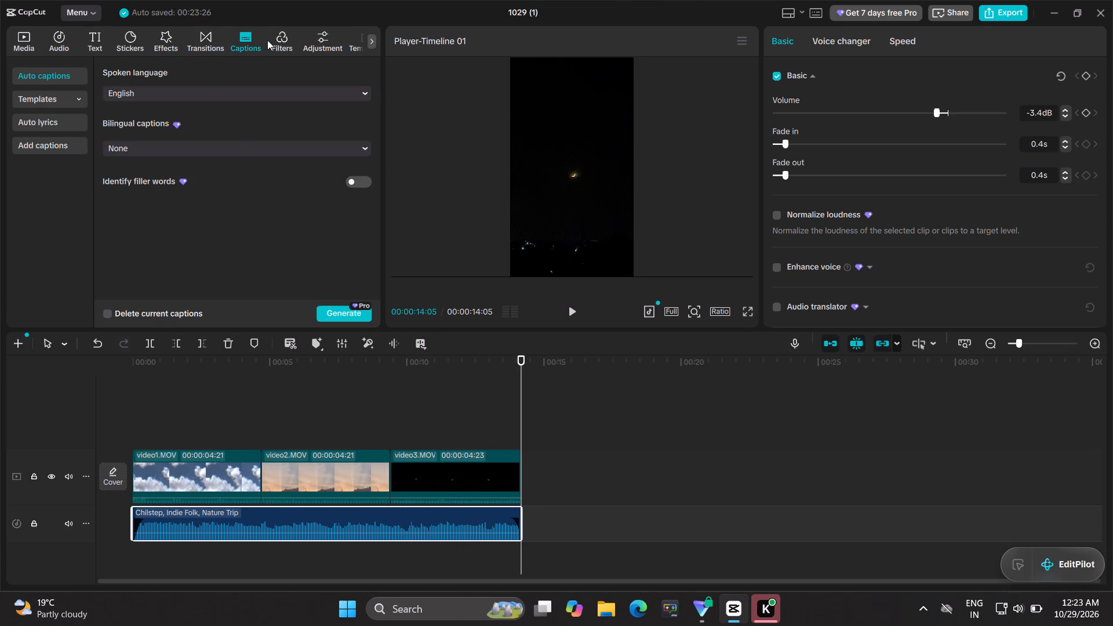
left_click(284, 36)
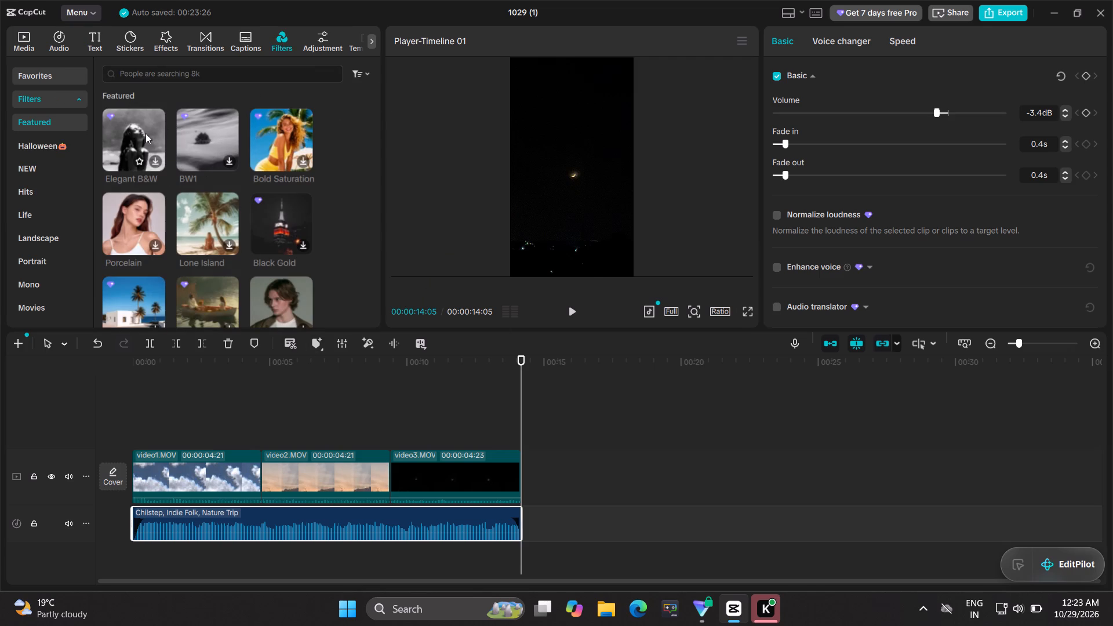
left_click(197, 140)
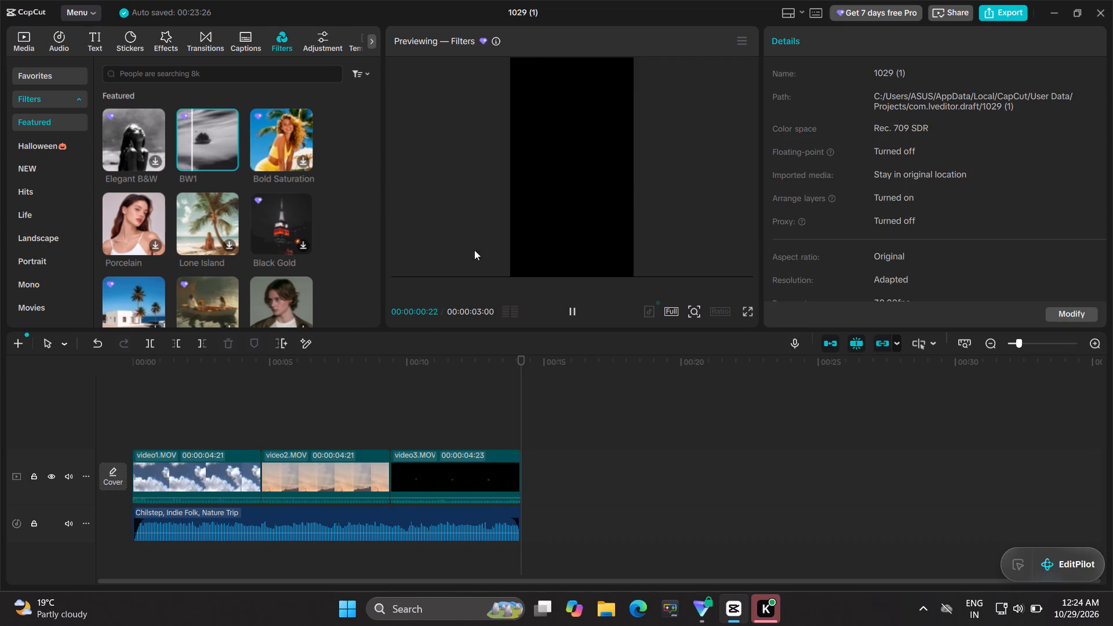
left_click(574, 310)
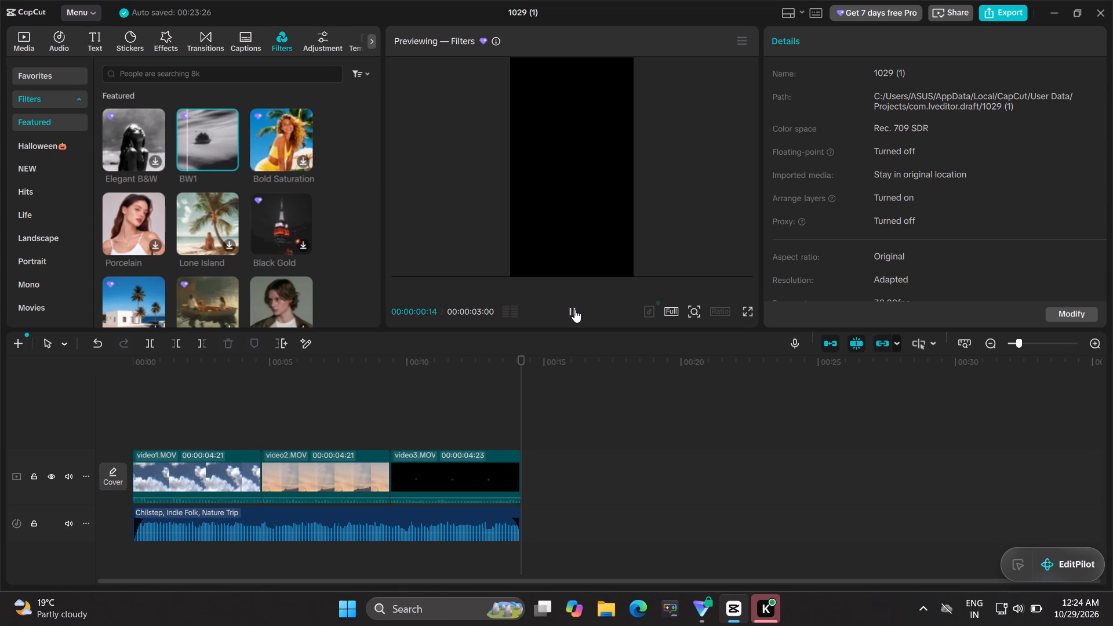
Stop the BW1 filter preview and preview the Bold Saturation filter.
left_click(574, 310)
left_click(297, 167)
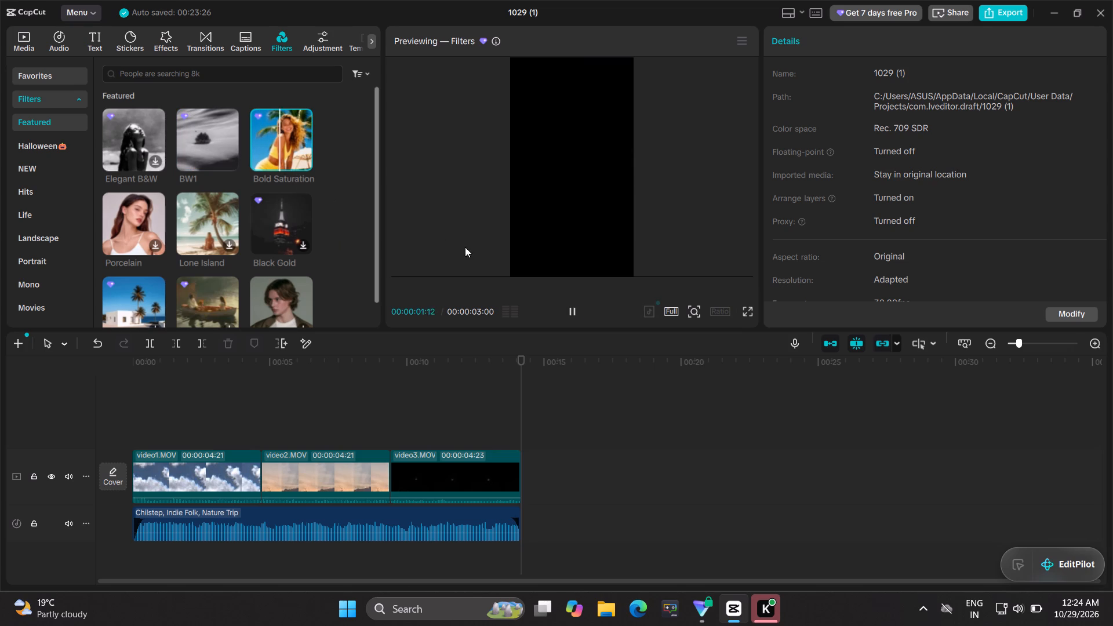
Return to the start of the timeline and play the sequence.
left_click(519, 420)
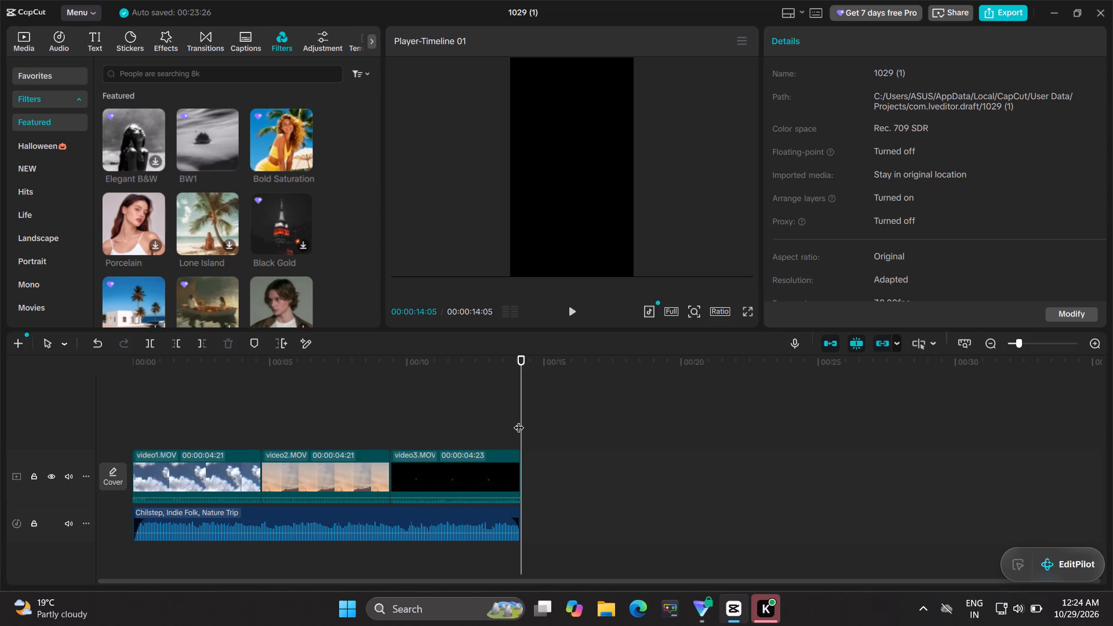
left_click_drag(519, 420, 3, 467)
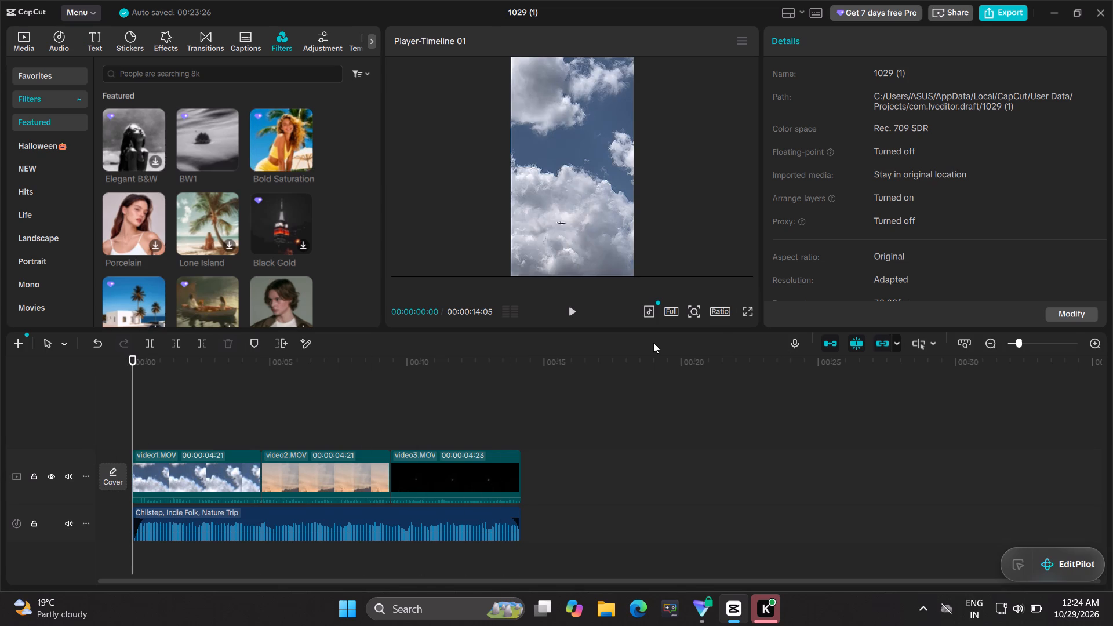
left_click(573, 311)
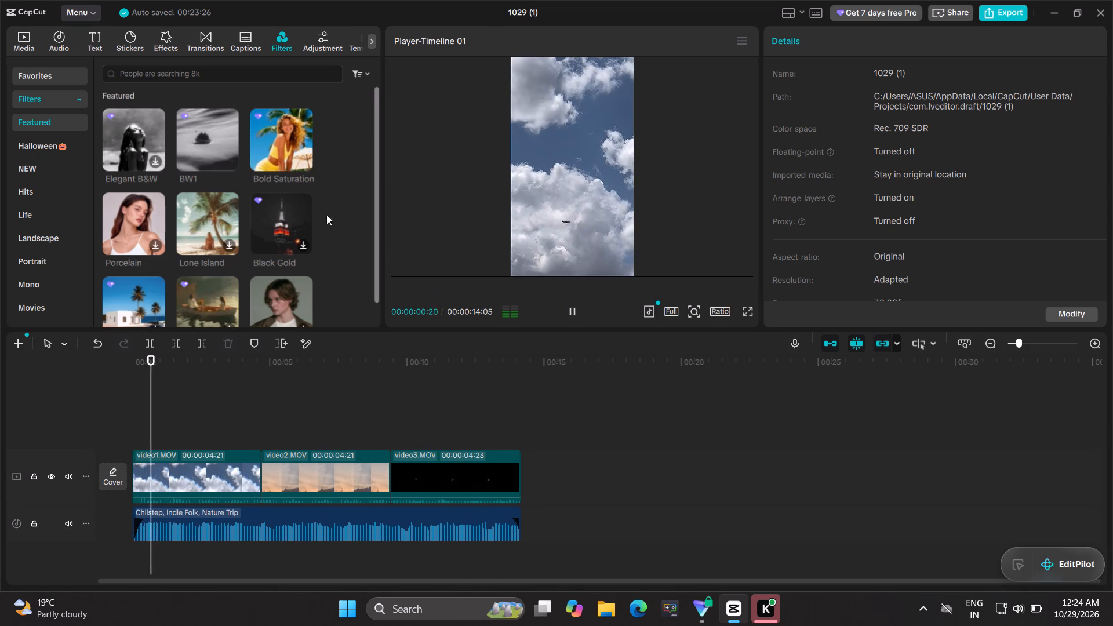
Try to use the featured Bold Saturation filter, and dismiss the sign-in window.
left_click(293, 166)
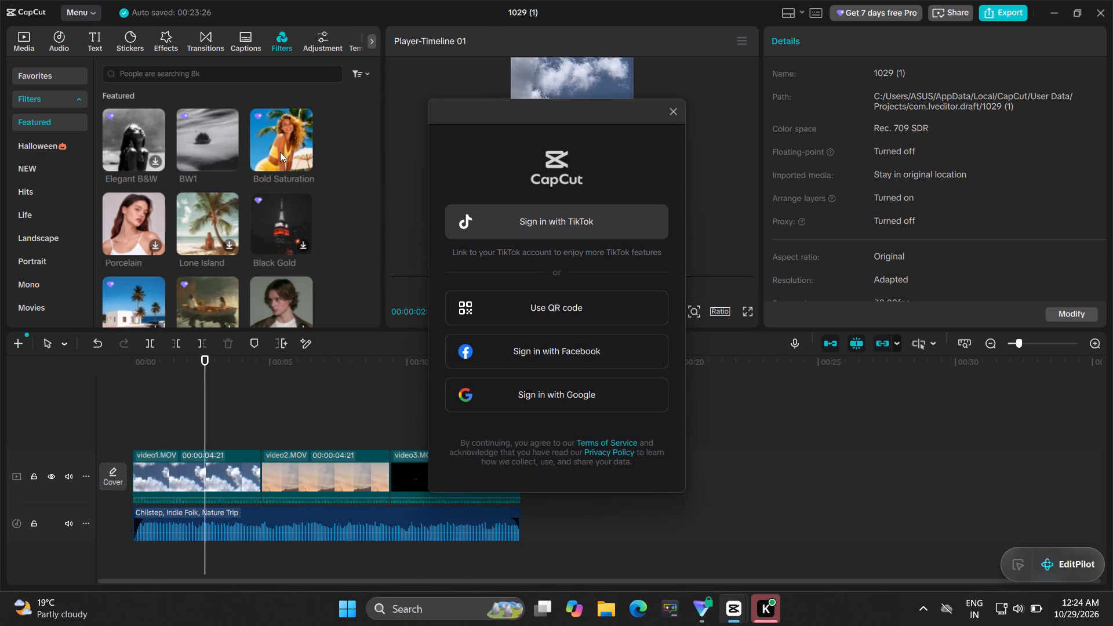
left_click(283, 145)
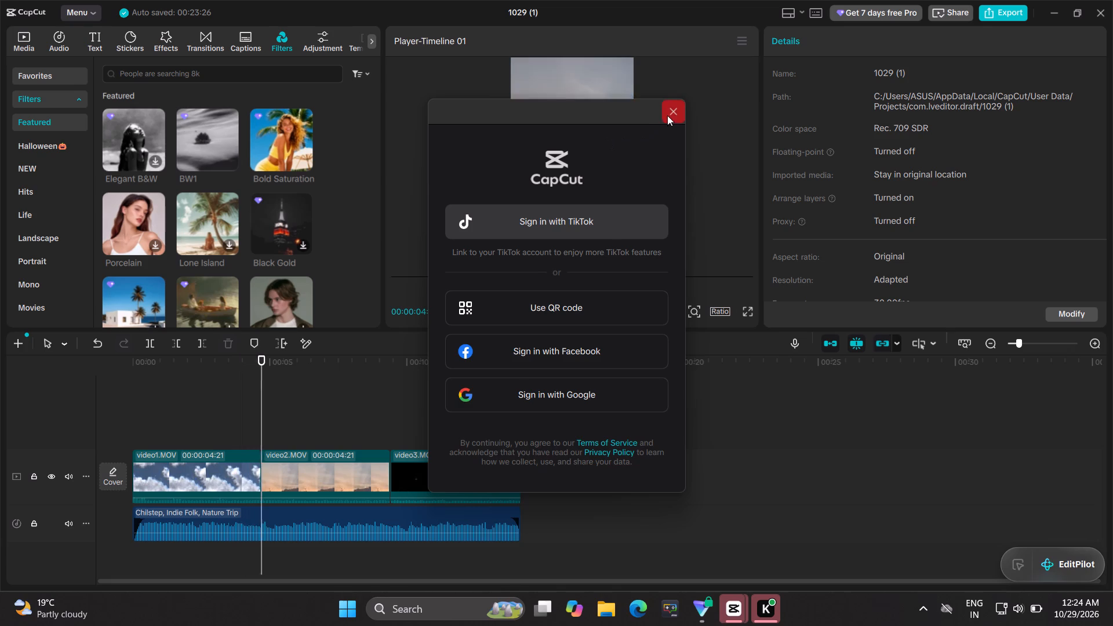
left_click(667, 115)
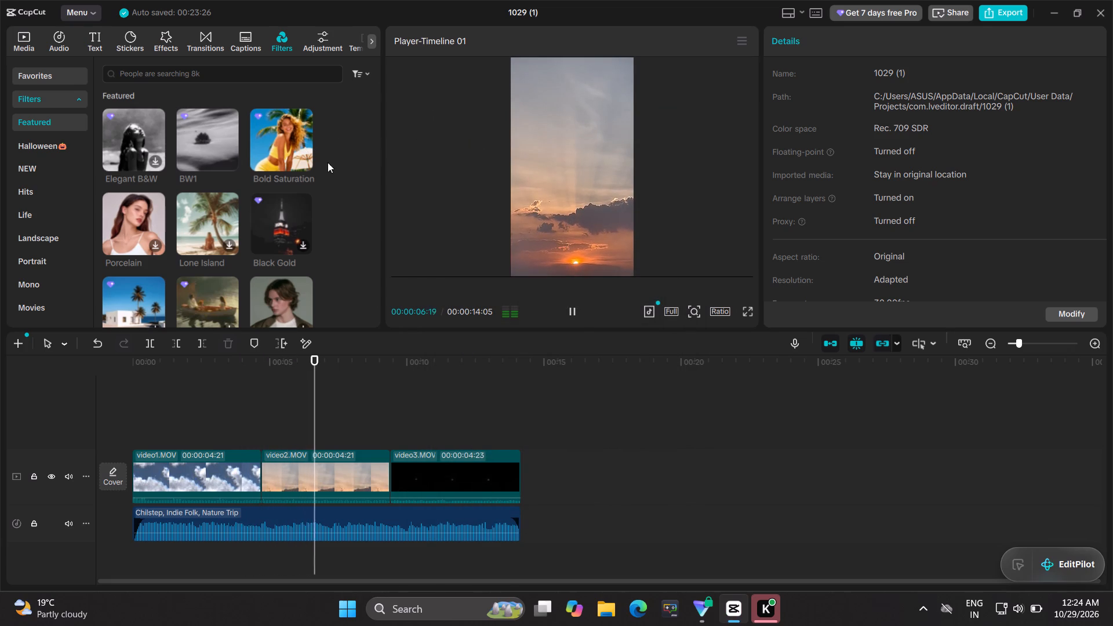
Preview the featured Lone Island filter.
left_click(209, 216)
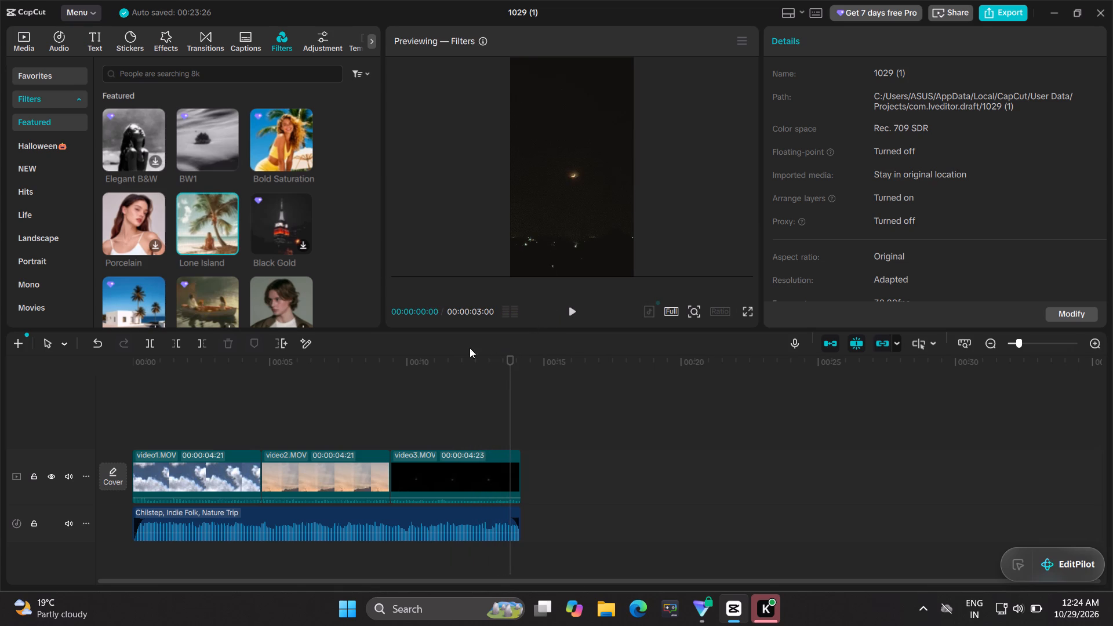
Open the adjustment library to see its custom adjustment option.
left_click(332, 34)
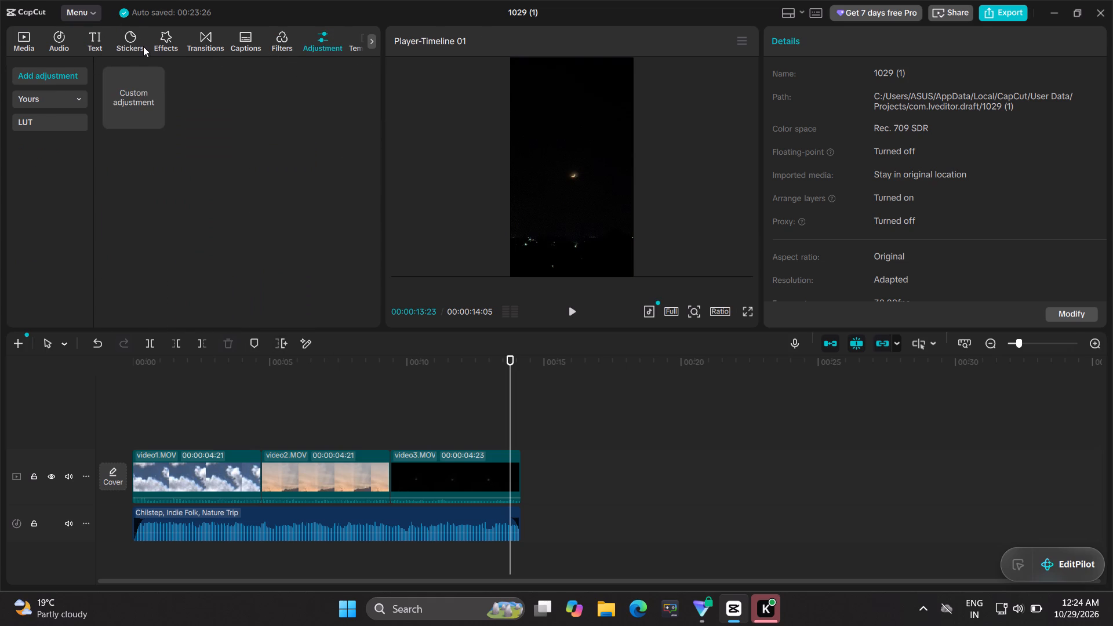
Return to the transitions library and check its Favorites and Transitions categories.
left_click(197, 42)
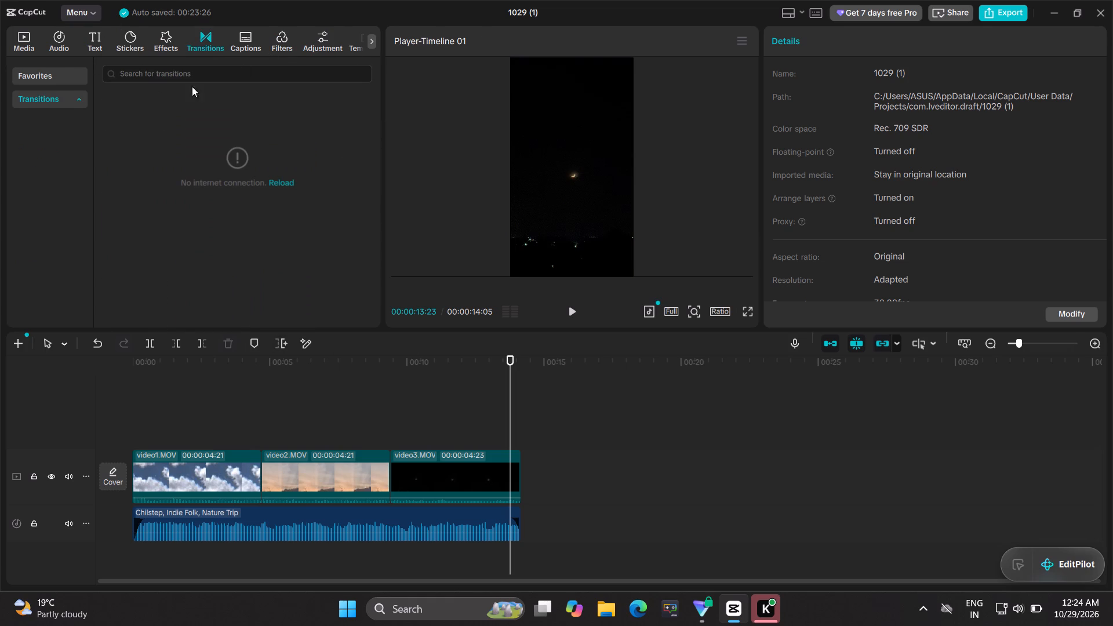
left_click(39, 75)
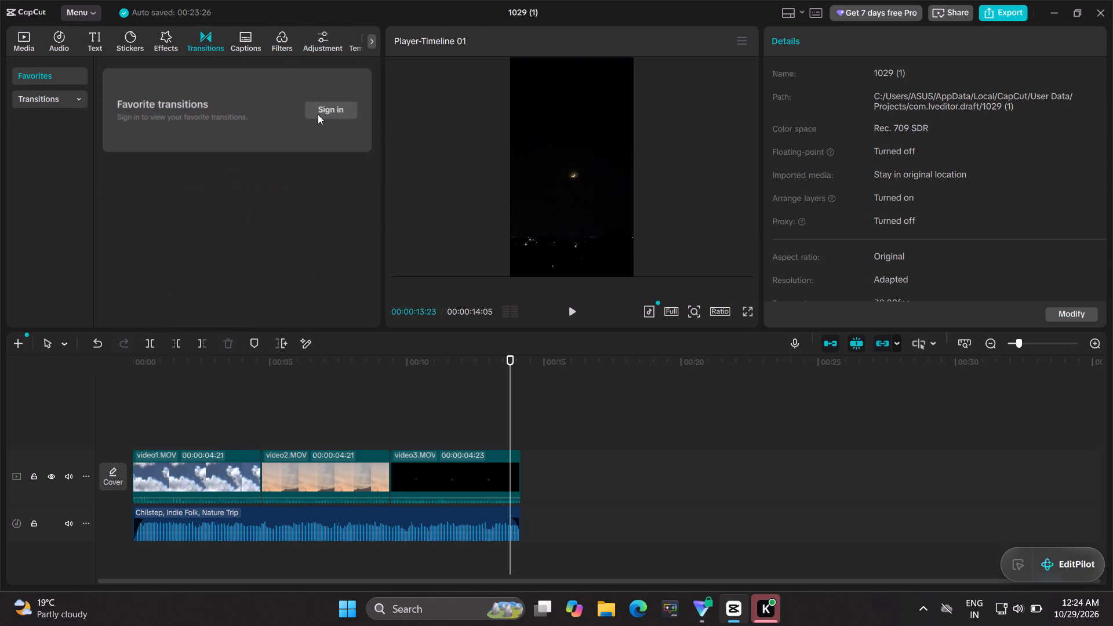
left_click(267, 185)
left_click(59, 97)
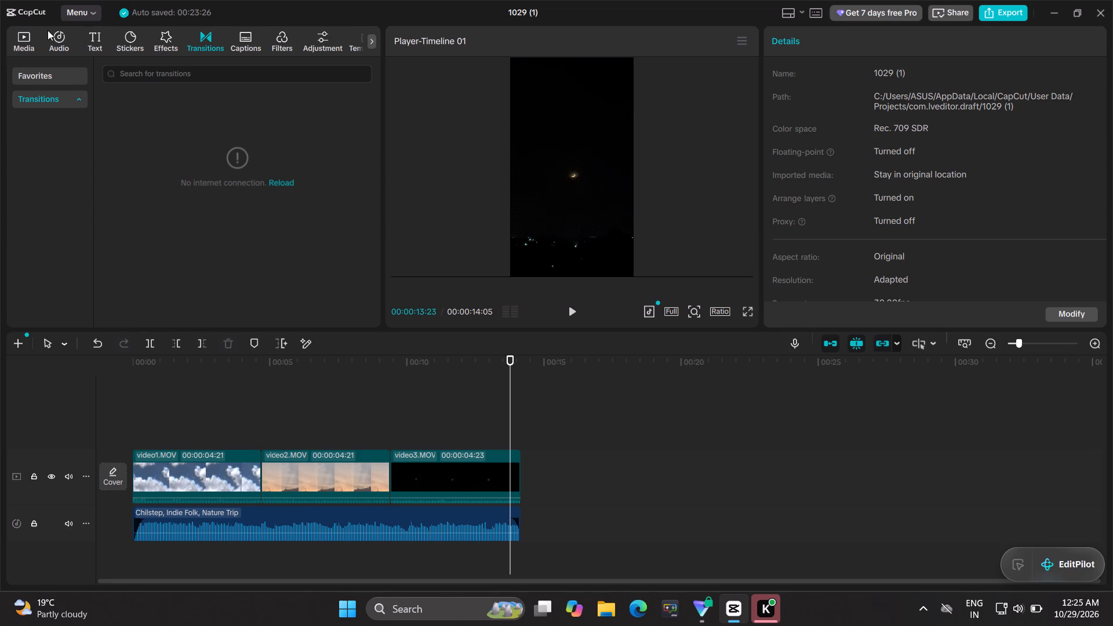
Look through the media, stickers, effects, transitions, captions, filters and adjustment libraries.
left_click(27, 45)
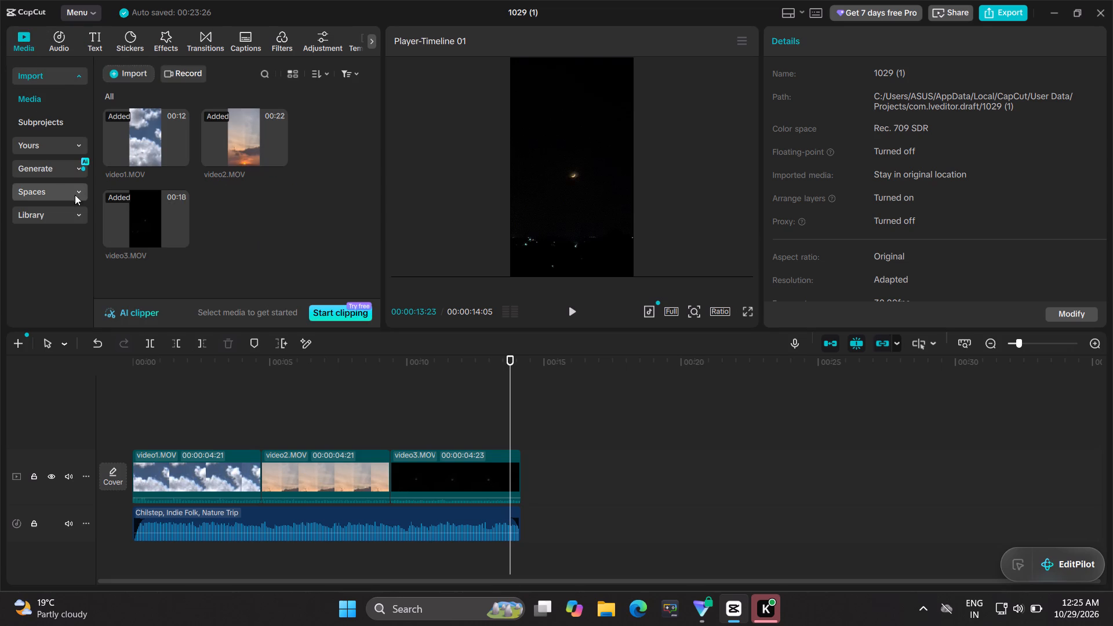
left_click(126, 38)
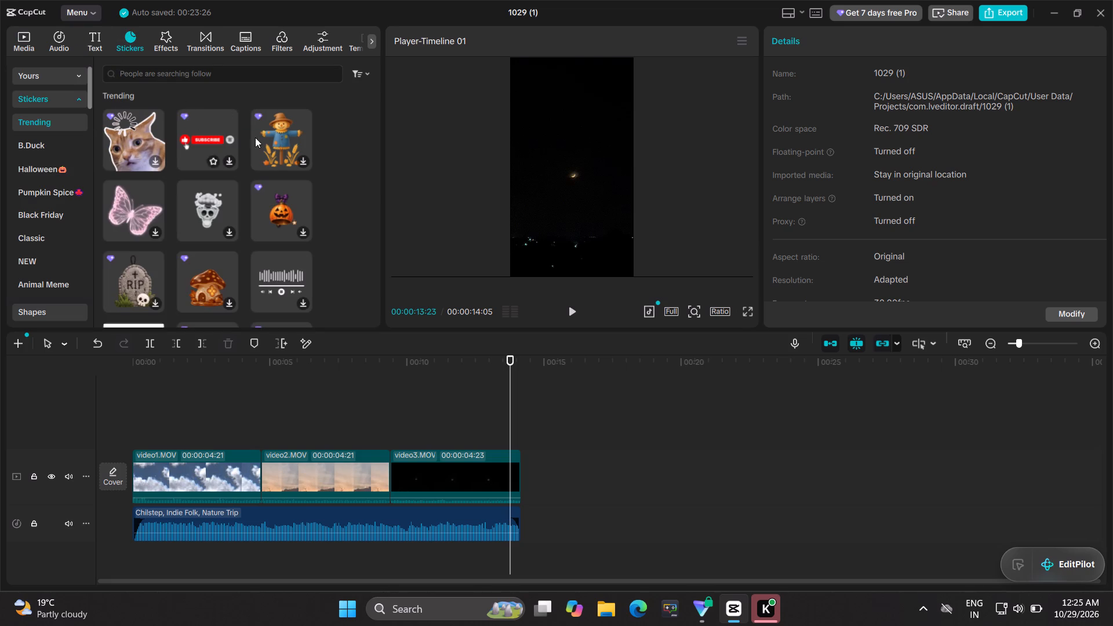
left_click(165, 37)
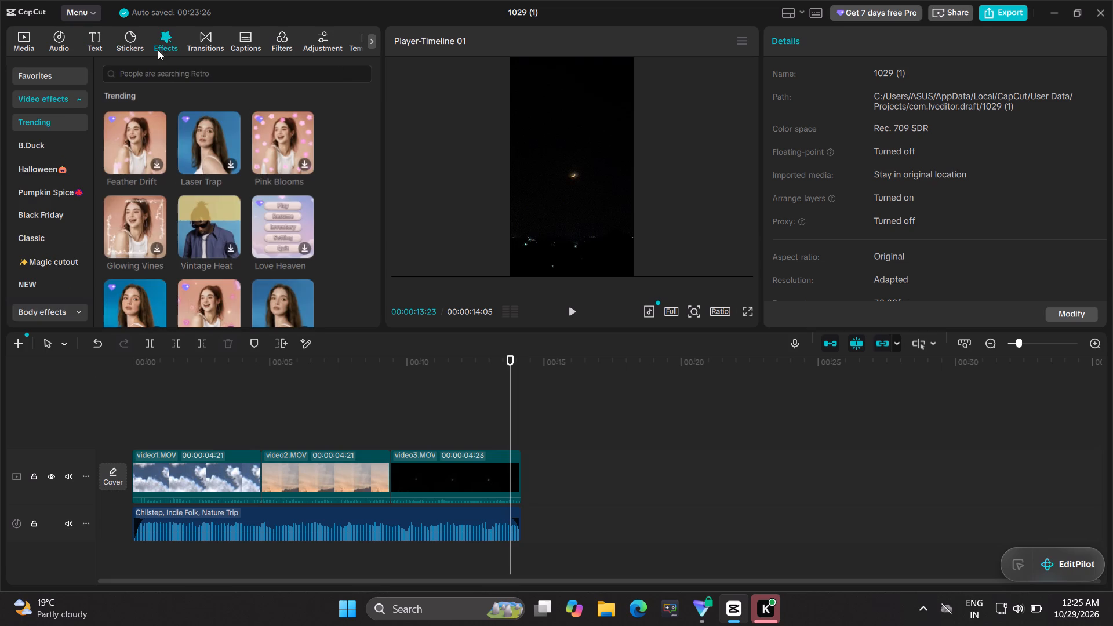
left_click(197, 38)
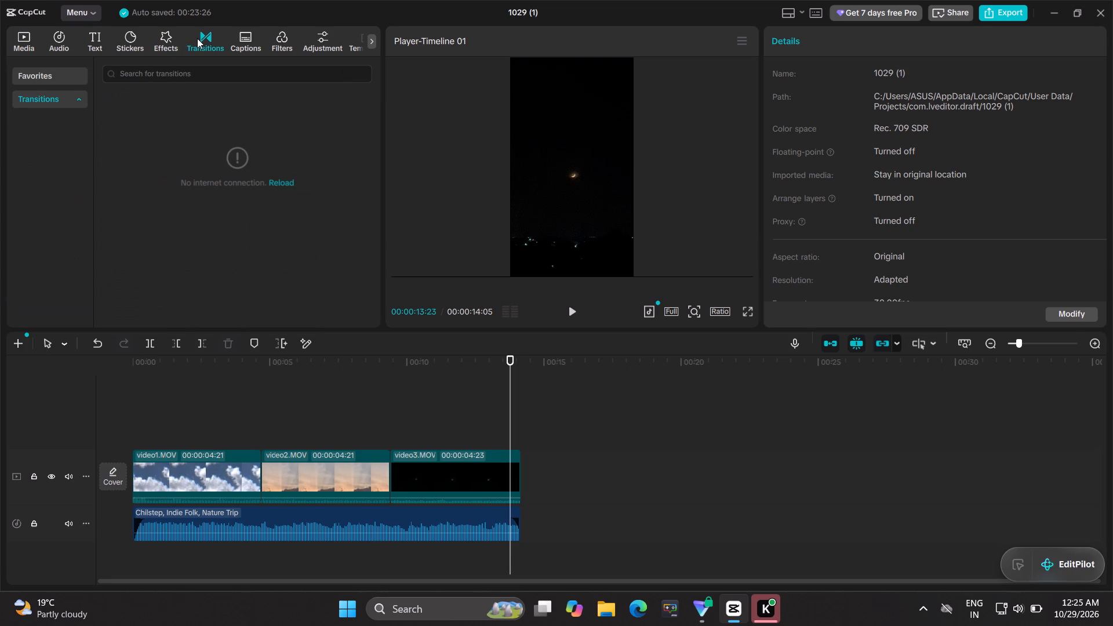
left_click(242, 39)
scroll(267, 39, "down", 2)
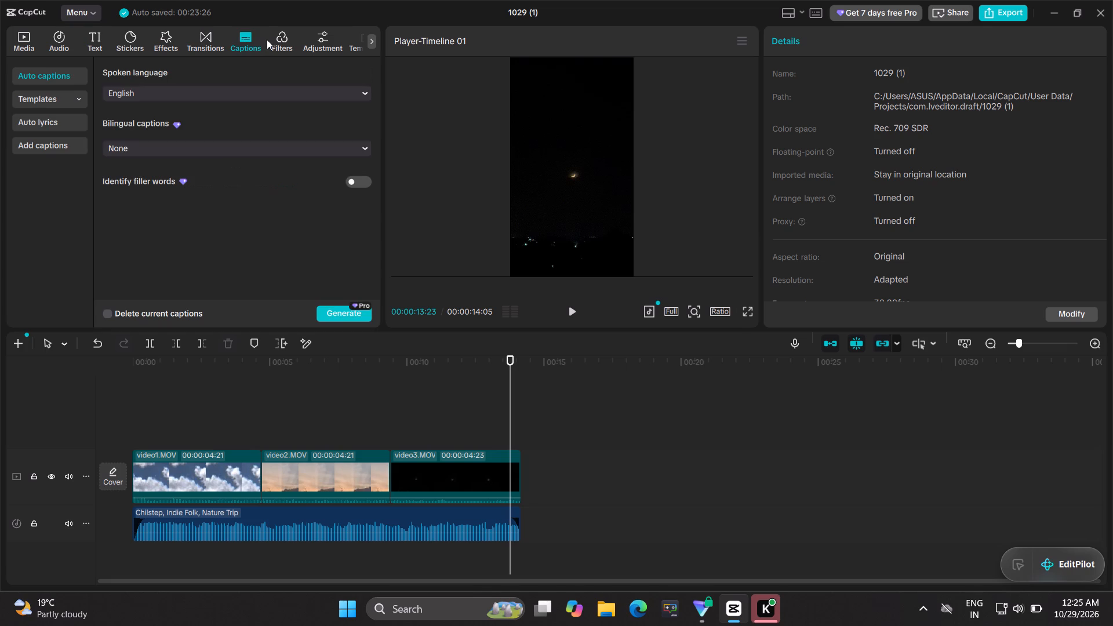
left_click(281, 34)
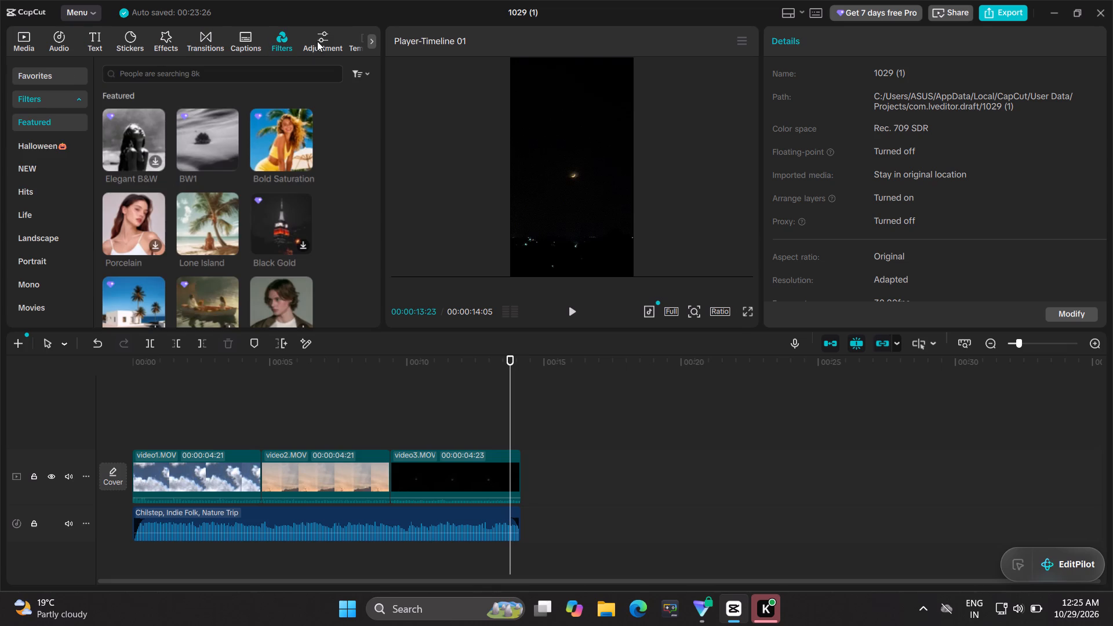
left_click(318, 40)
left_click(371, 38)
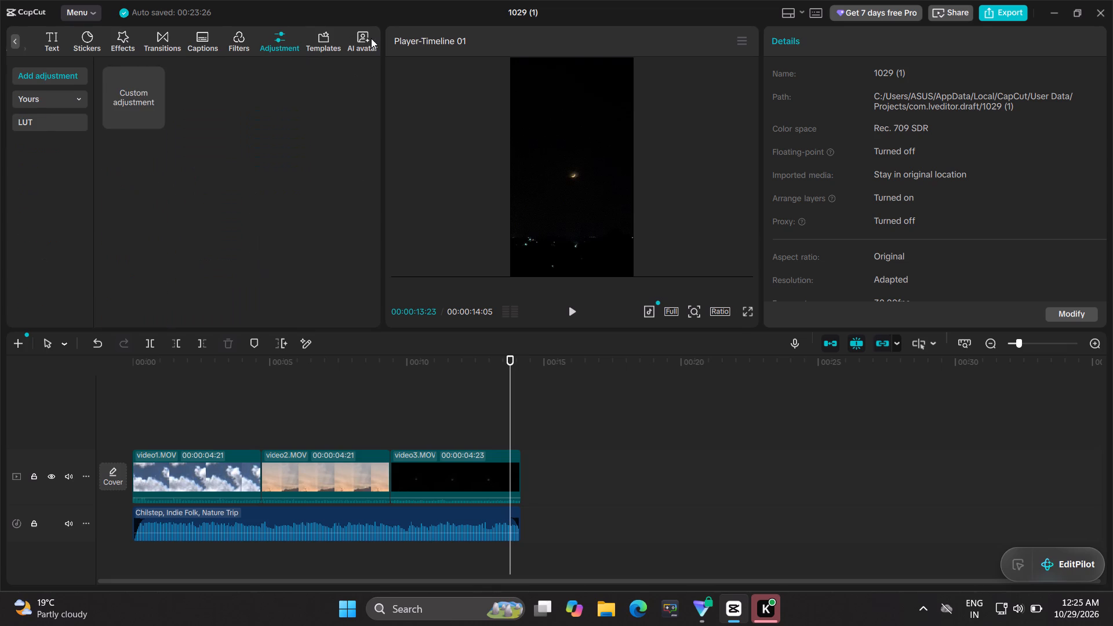
Open the For You templates and preview the Stauts template.
left_click(329, 48)
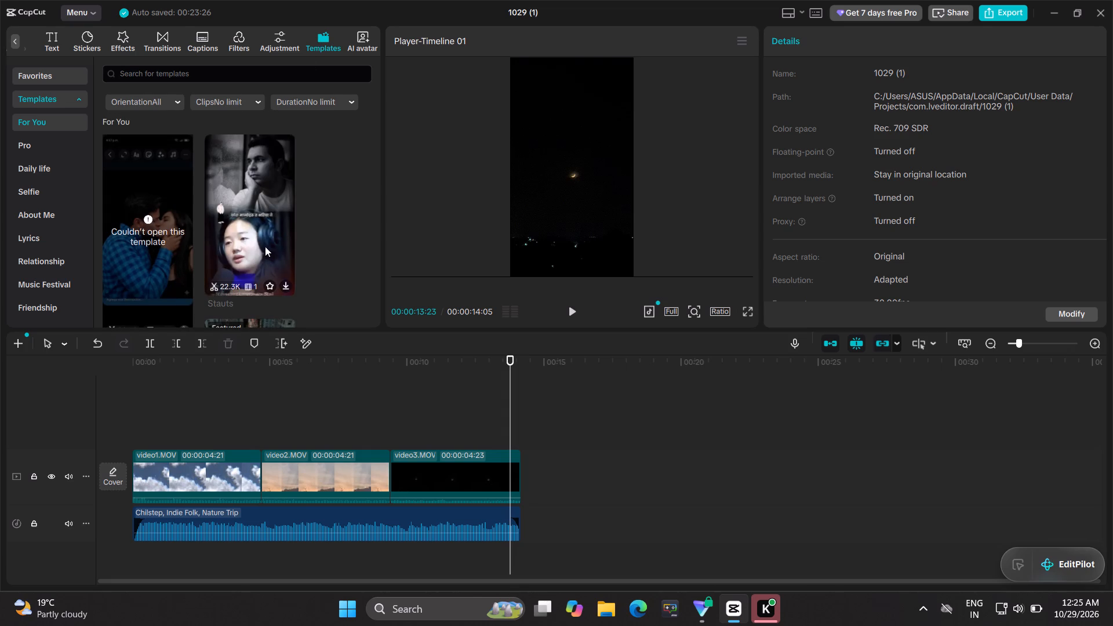
scroll(253, 247, "down", 1)
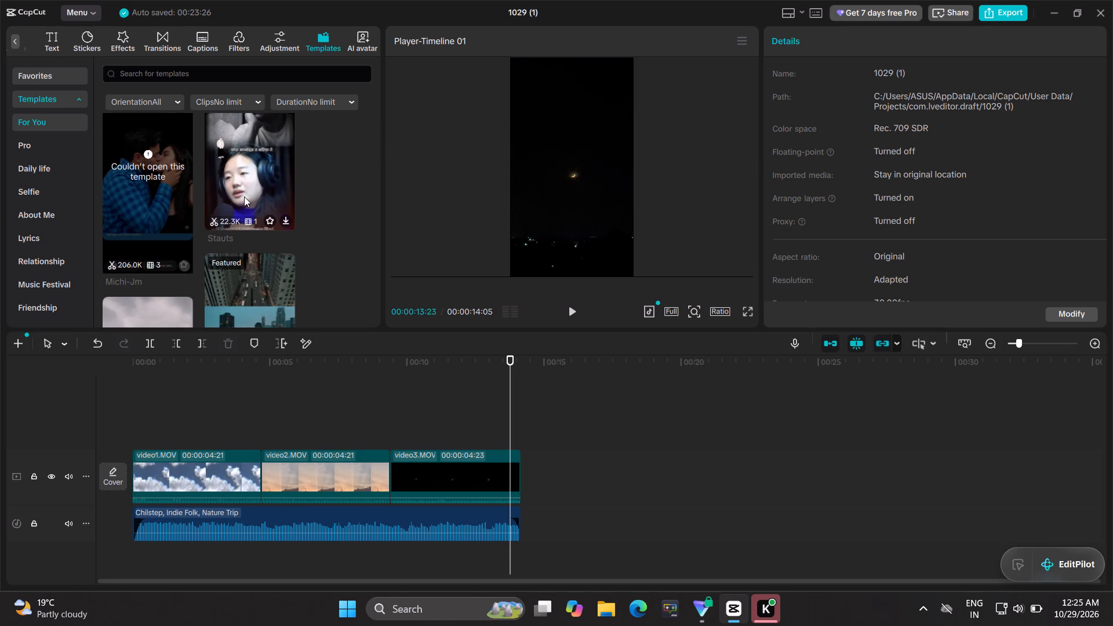
left_click(245, 196)
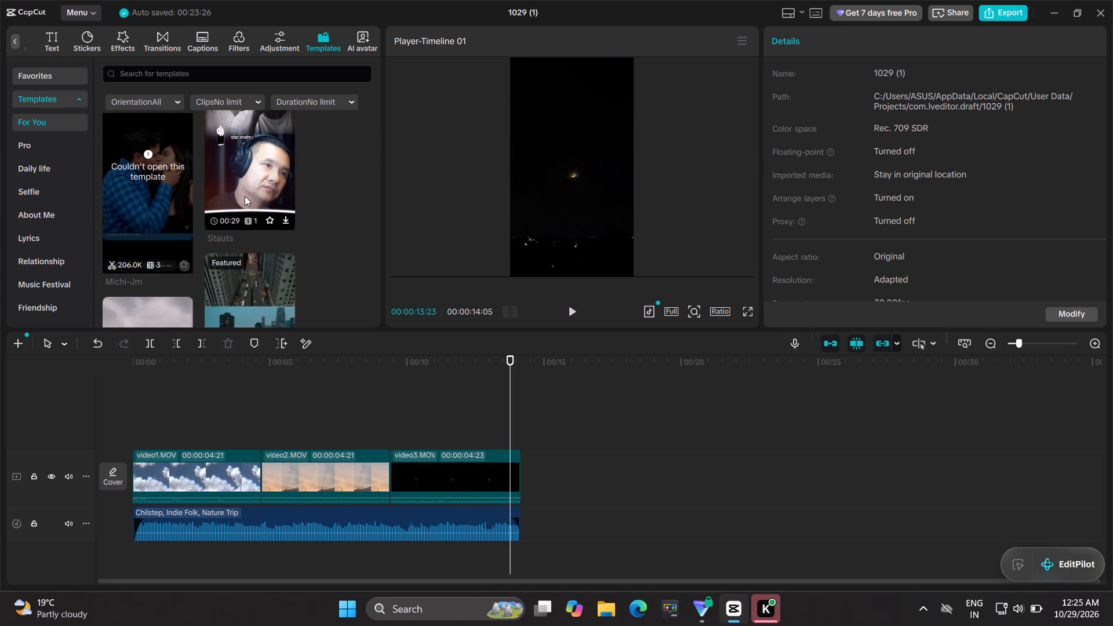
left_click(245, 187)
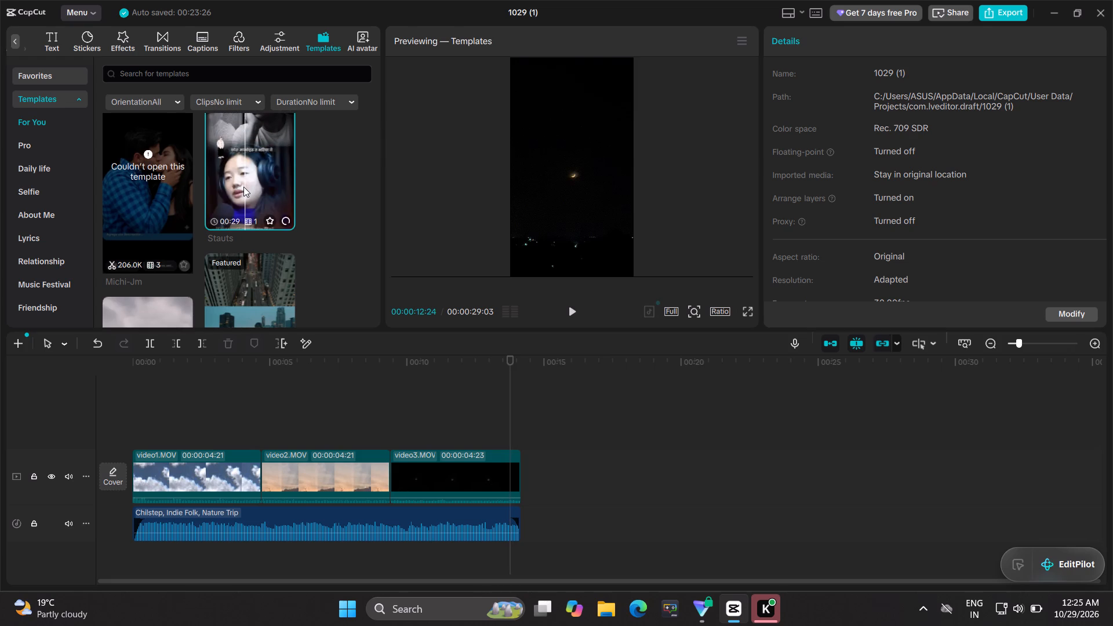
scroll(256, 196, "up", 2)
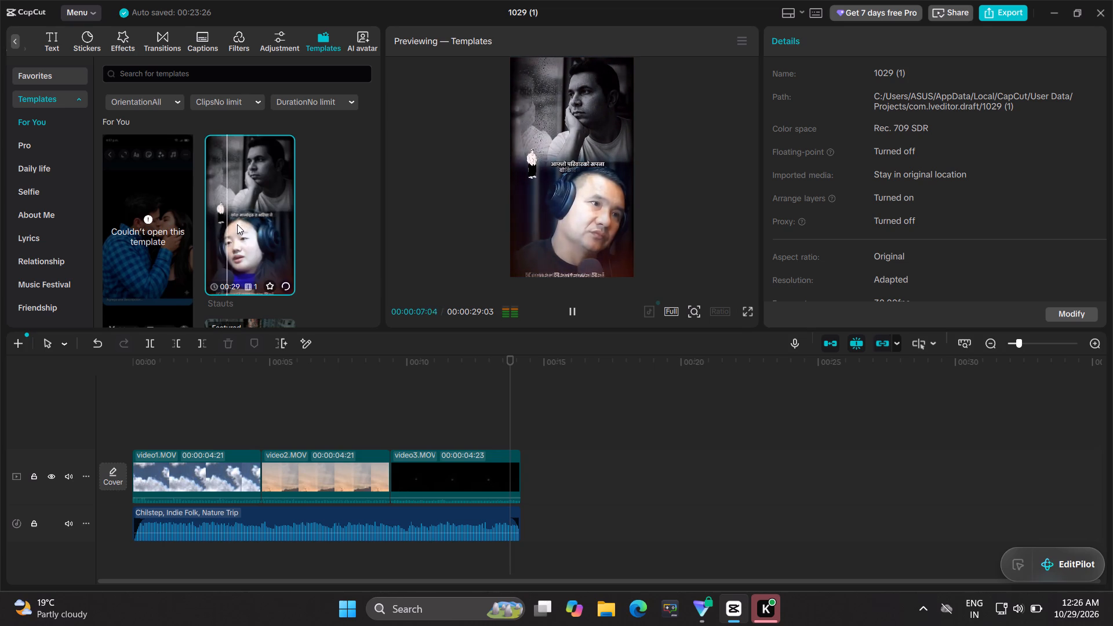
scroll(221, 228, "down", 2)
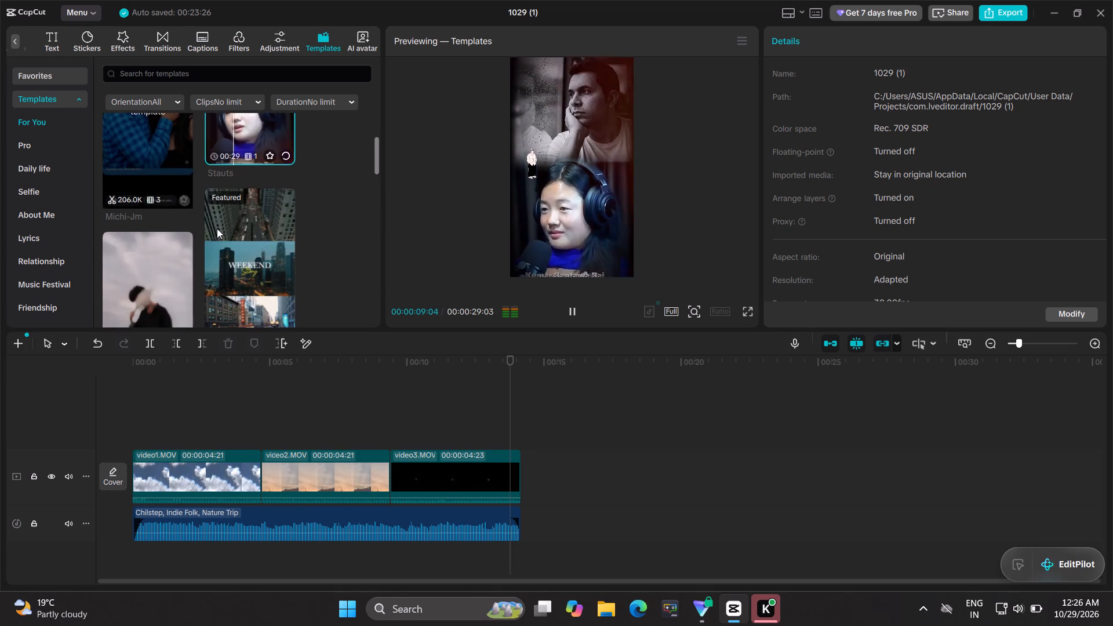
Preview the one-clip template showing a man in black against a pale sky.
left_click(162, 283)
scroll(163, 272, "down", 2)
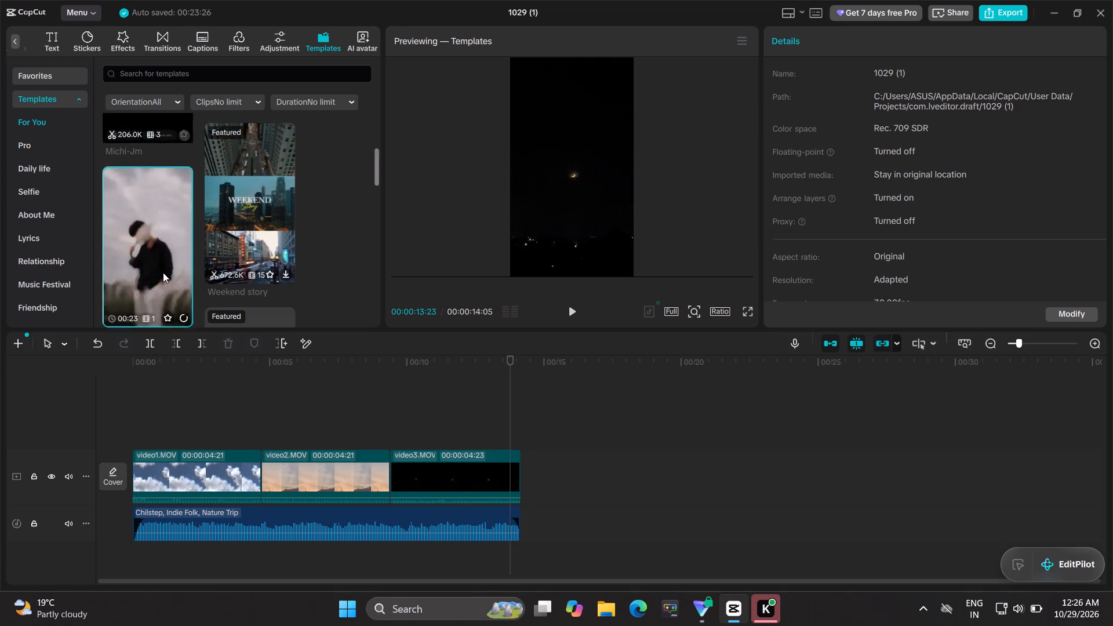
scroll(163, 272, "down", 1)
scroll(152, 203, "up", 2)
scroll(152, 202, "down", 1)
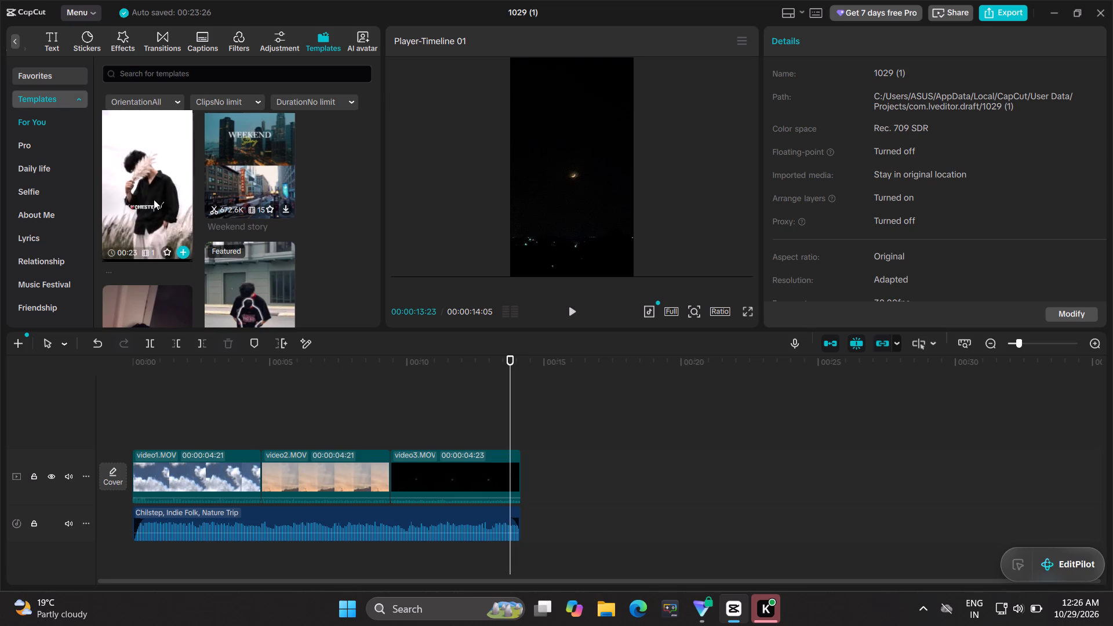
Find the five-clip template "i wanna be on u mine" and play its preview.
scroll(154, 199, "down", 2)
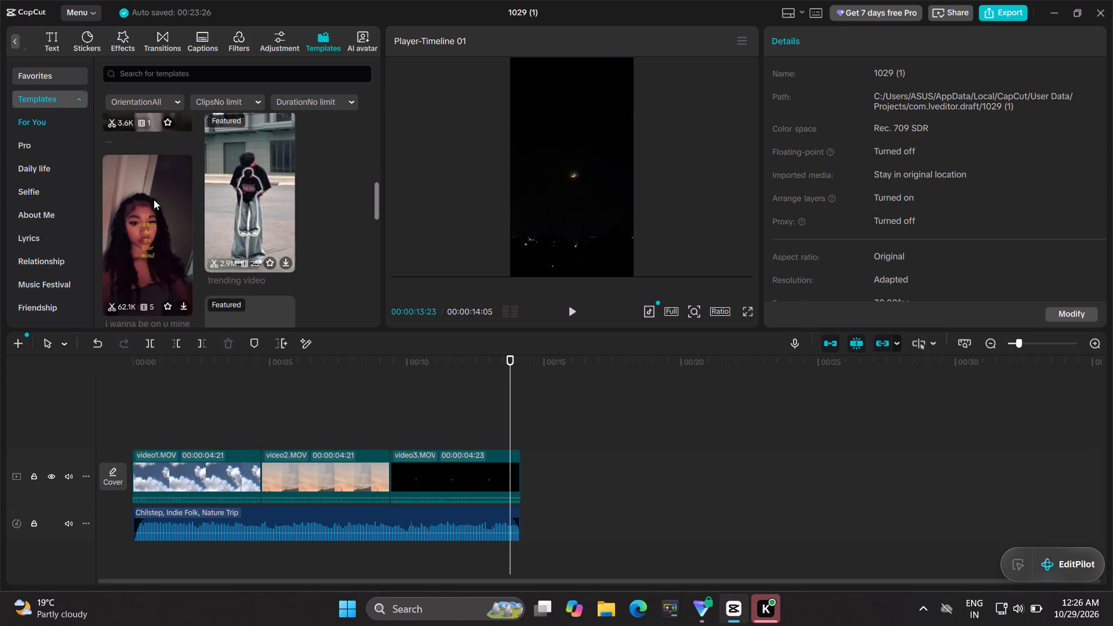
scroll(154, 199, "down", 1)
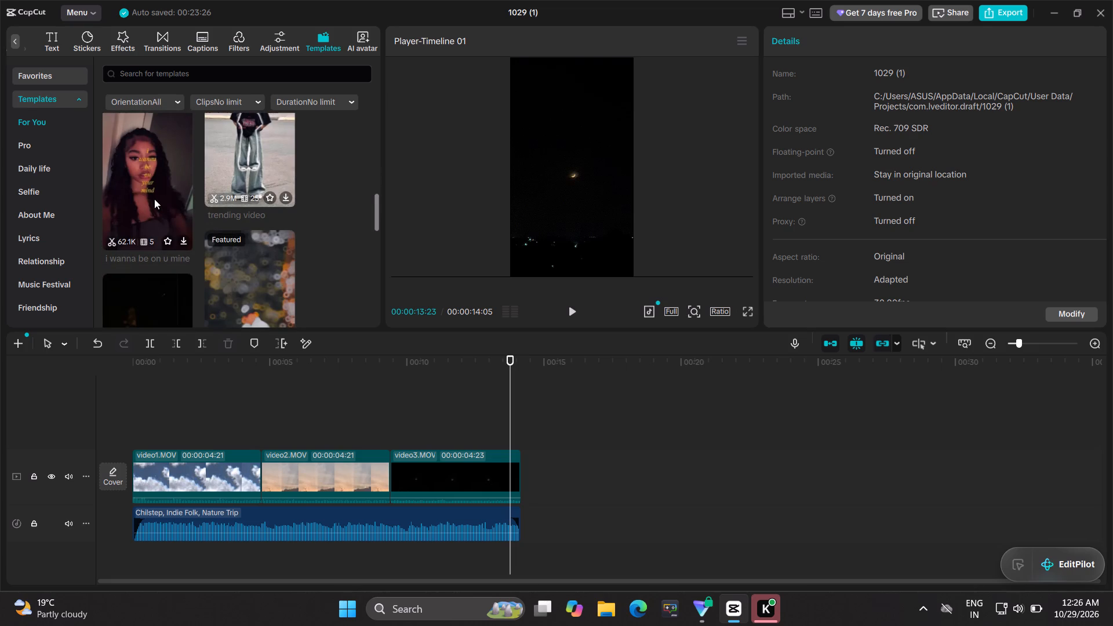
left_click(157, 199)
left_click(129, 191)
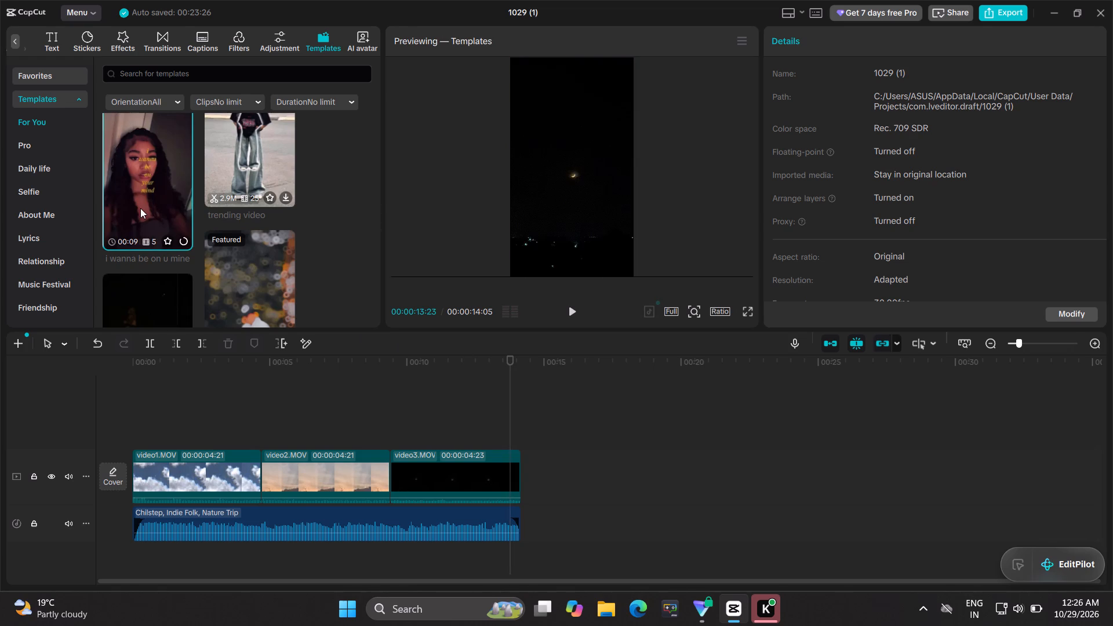
left_click_drag(511, 365, 504, 367)
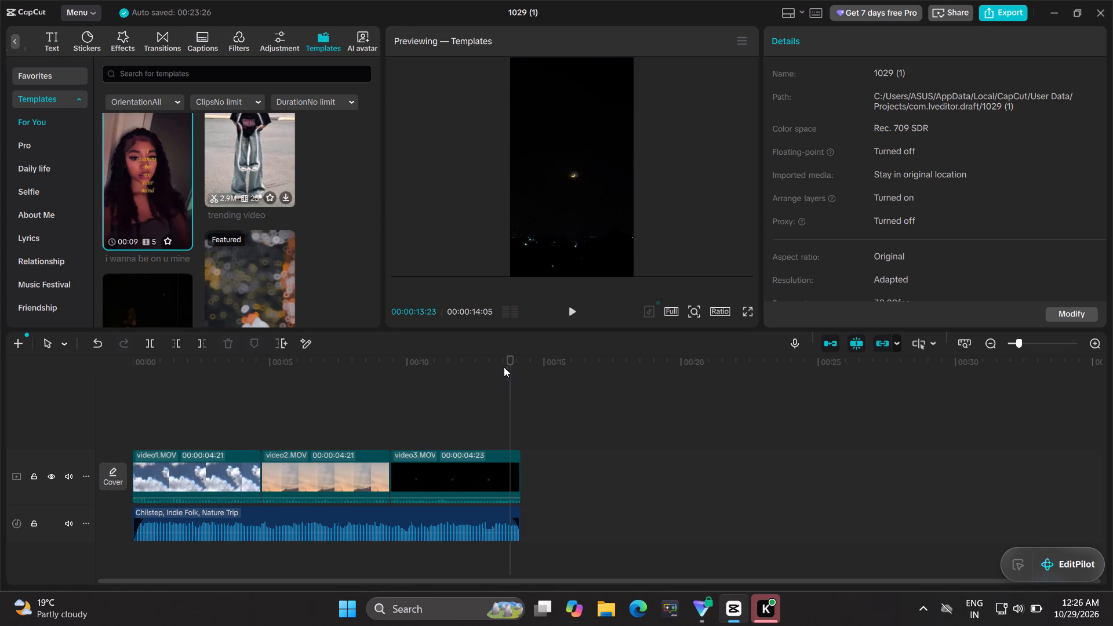
left_click_drag(504, 367, 477, 363)
left_click(510, 359)
left_click(510, 359)
left_click_drag(510, 359, 471, 360)
left_click_drag(471, 360, 376, 359)
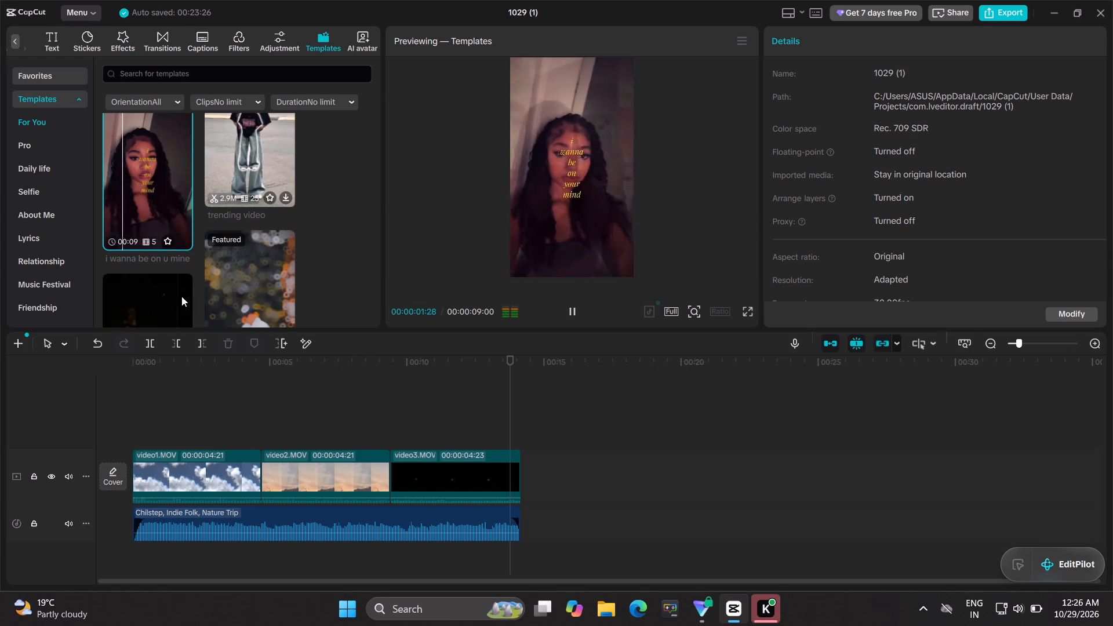
left_click(142, 212)
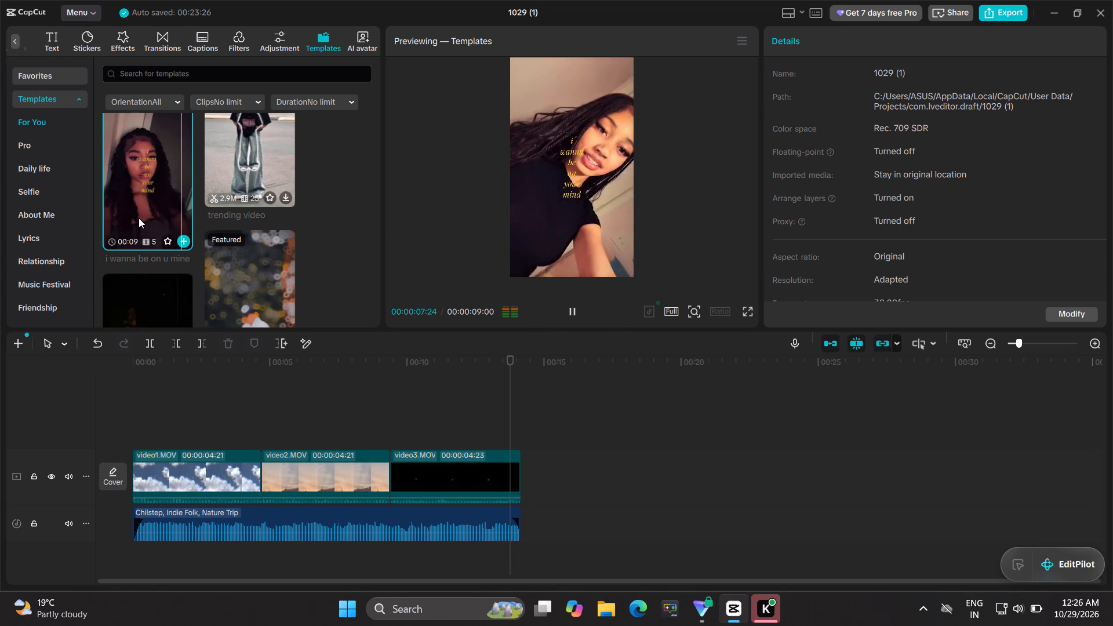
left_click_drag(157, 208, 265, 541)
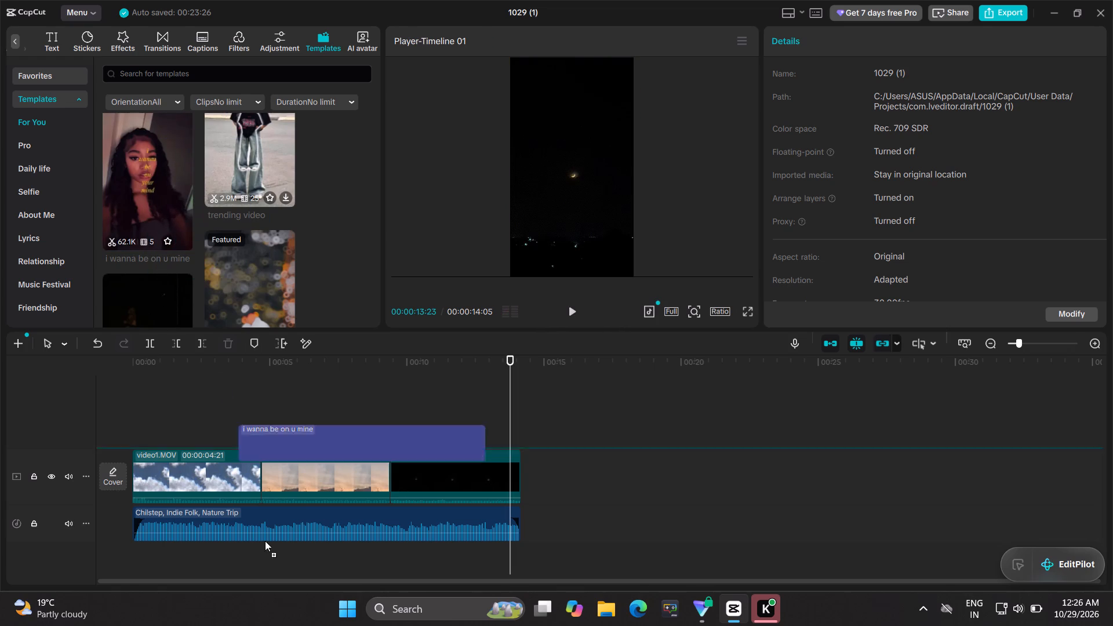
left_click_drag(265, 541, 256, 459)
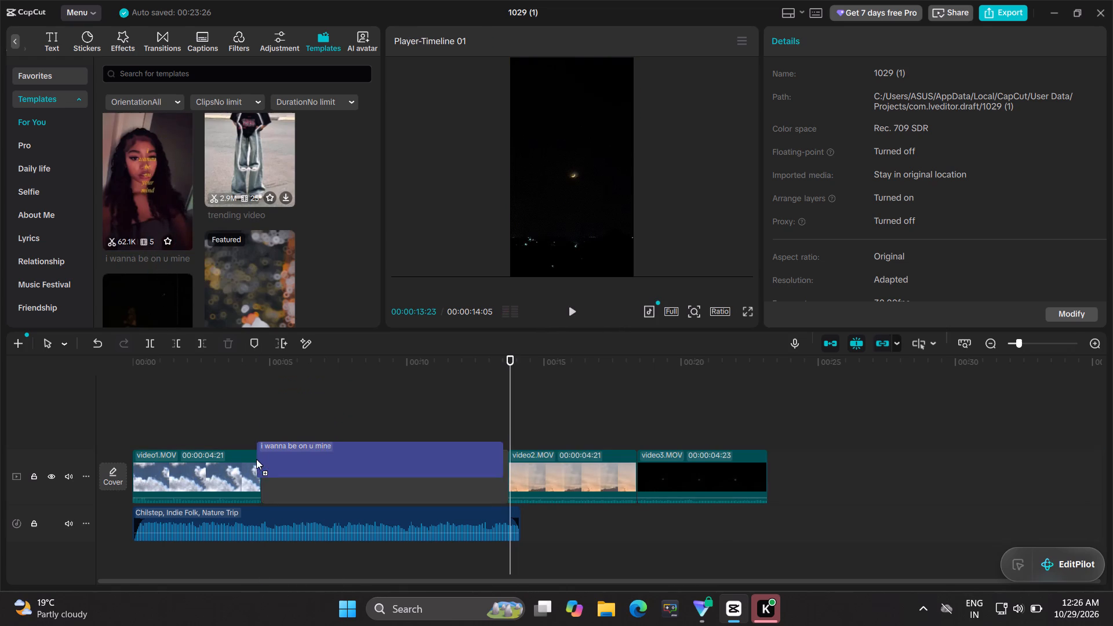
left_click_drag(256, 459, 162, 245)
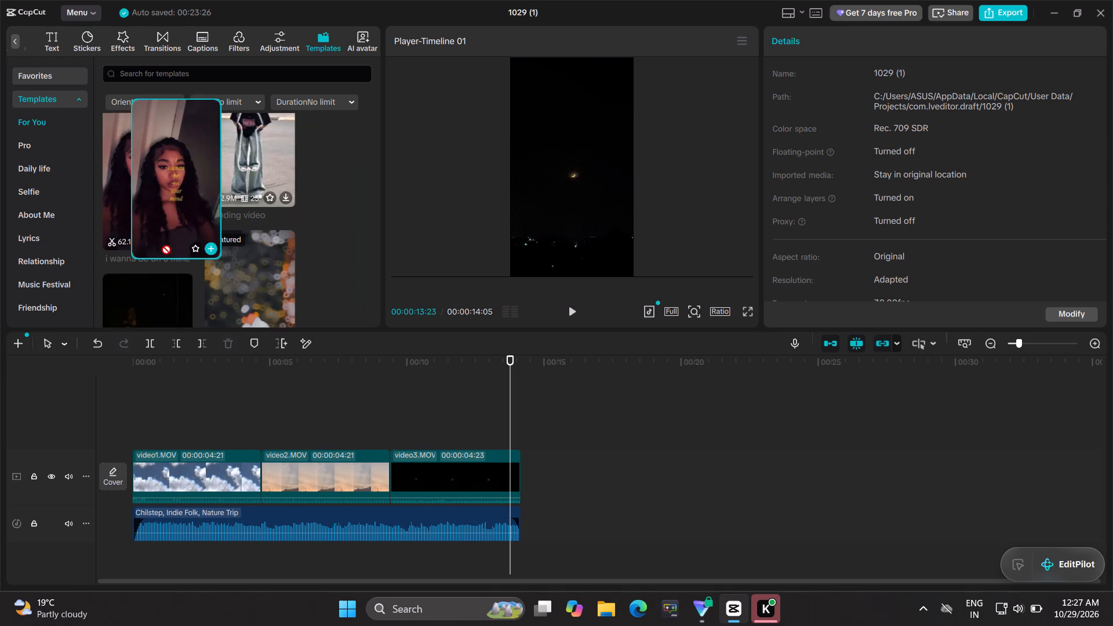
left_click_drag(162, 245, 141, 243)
Add the "i wanna be on u mine" template to the main track after the video3 clip.
left_click(184, 239)
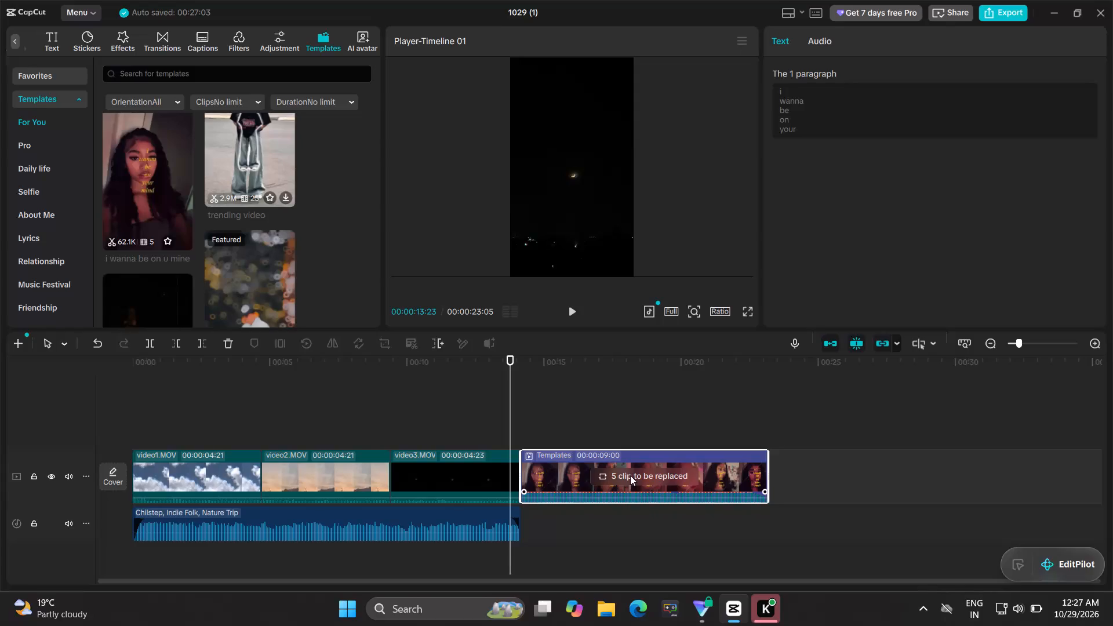
Expand the added template's replaceable clips and inspect its first clip, then collapse the clip list.
left_click(611, 476)
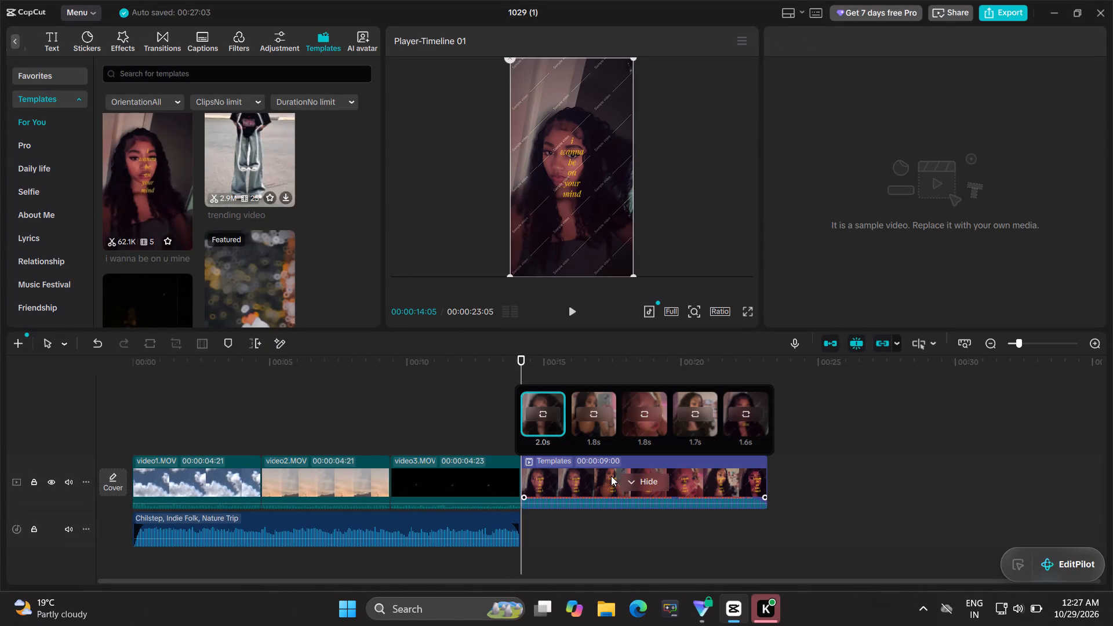
left_click(550, 432)
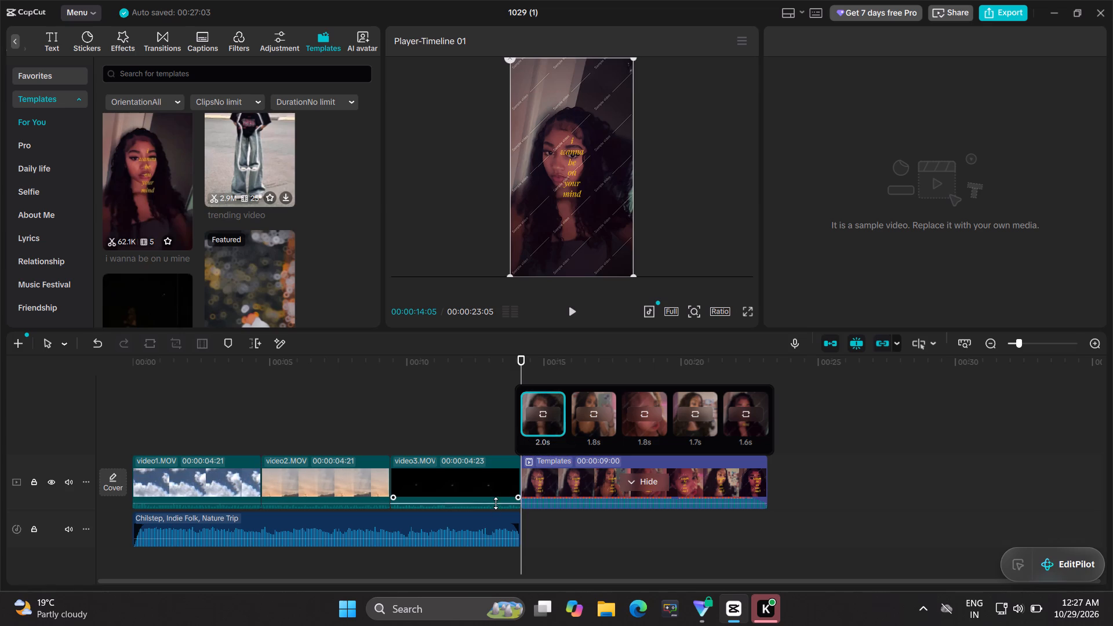
left_click(599, 503)
left_click(603, 527)
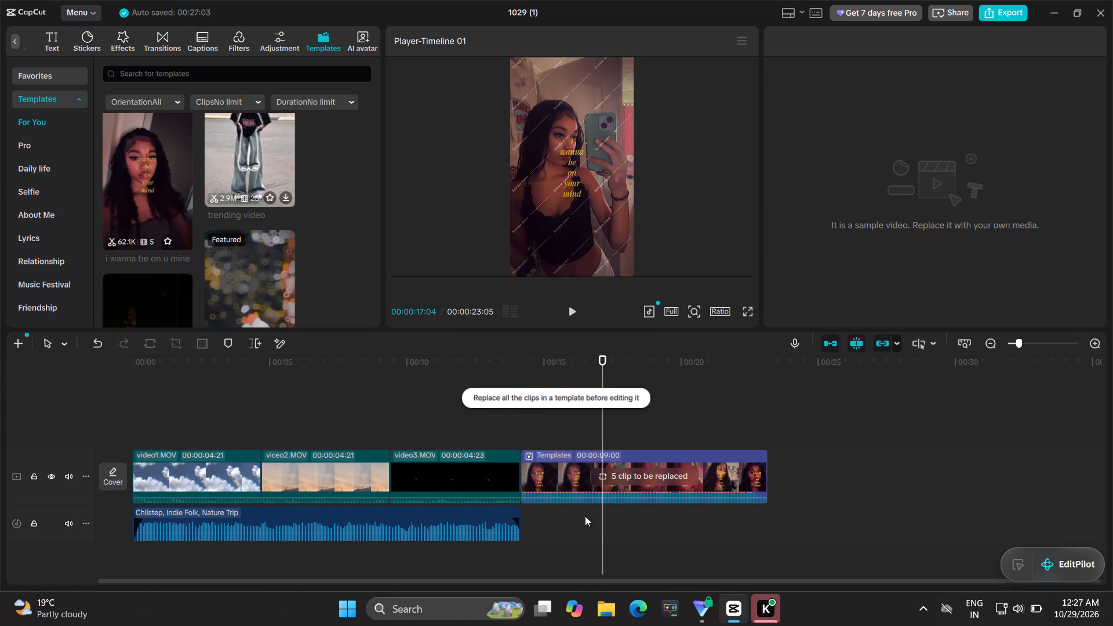
Select the template on the main track and expand its list of replaceable clips.
left_click(538, 487)
left_click(540, 473)
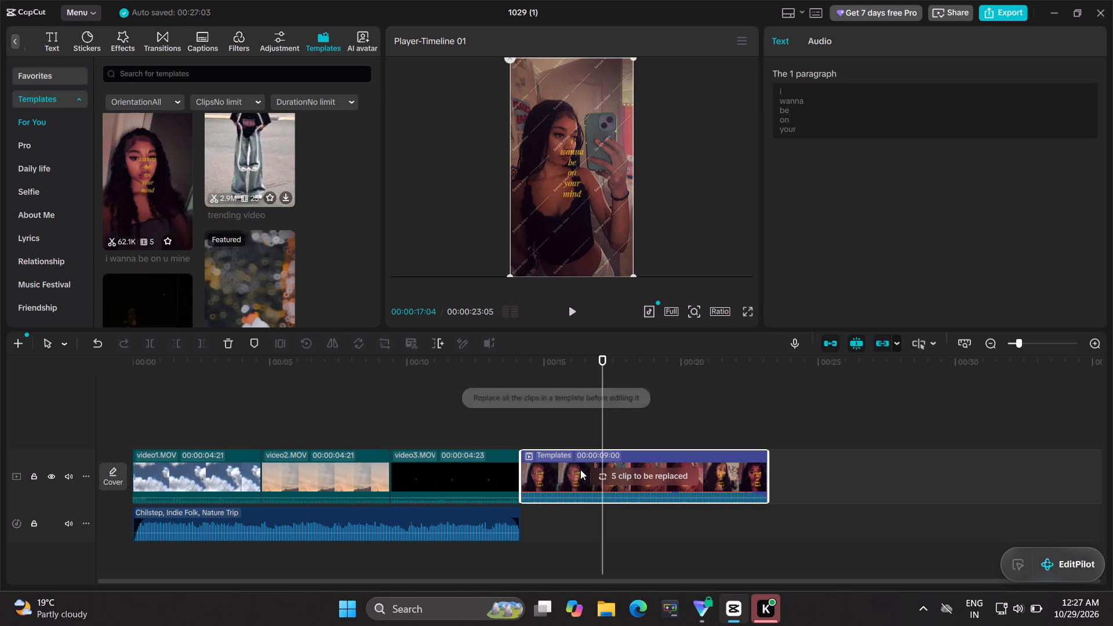
left_click(619, 475)
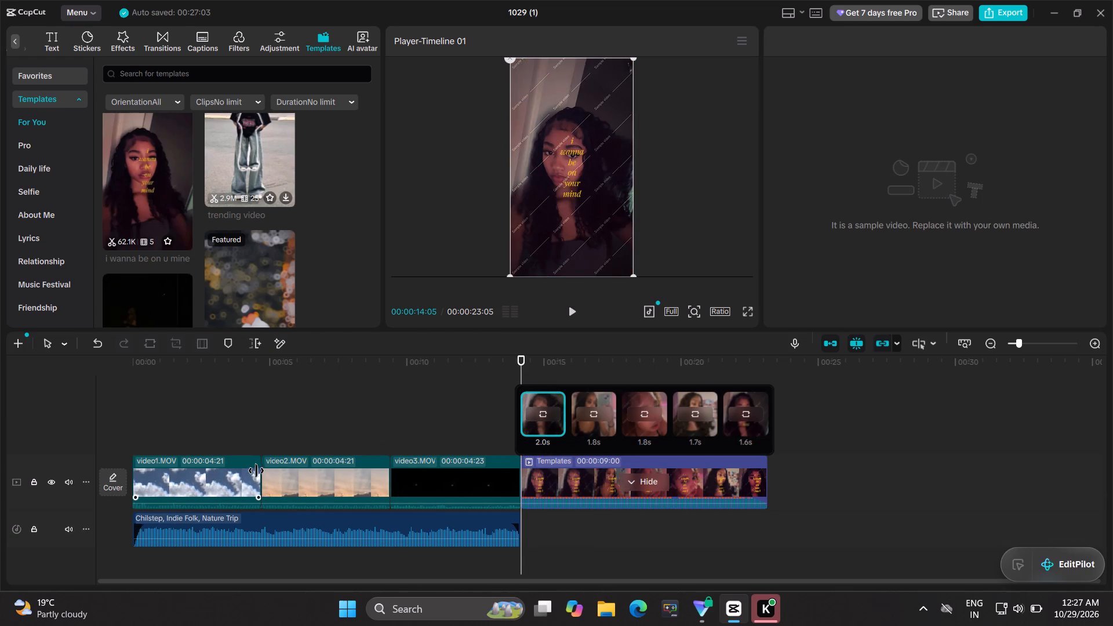
Trim the end of the video1 clip on the main track so it lasts about 2 seconds.
left_click_drag(260, 476, 244, 475)
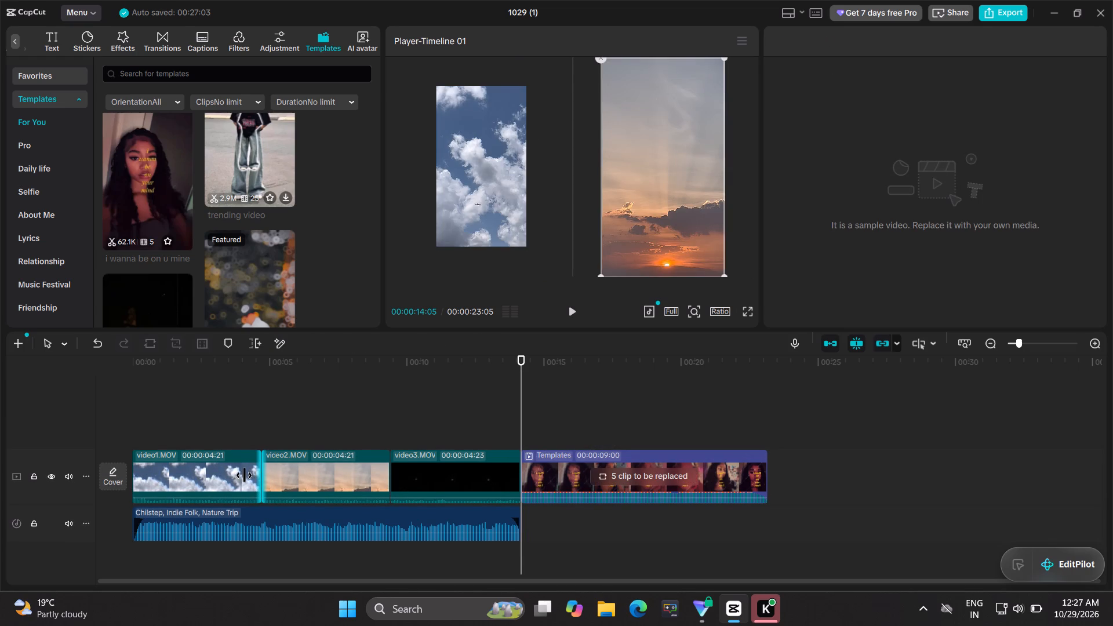
left_click_drag(244, 475, 236, 476)
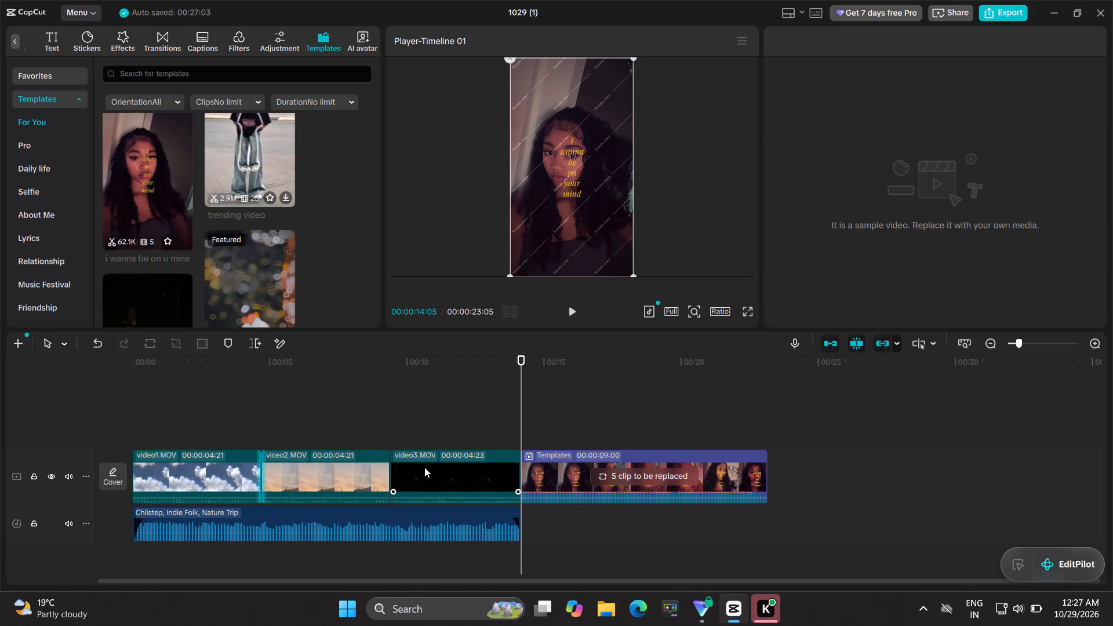
left_click(569, 528)
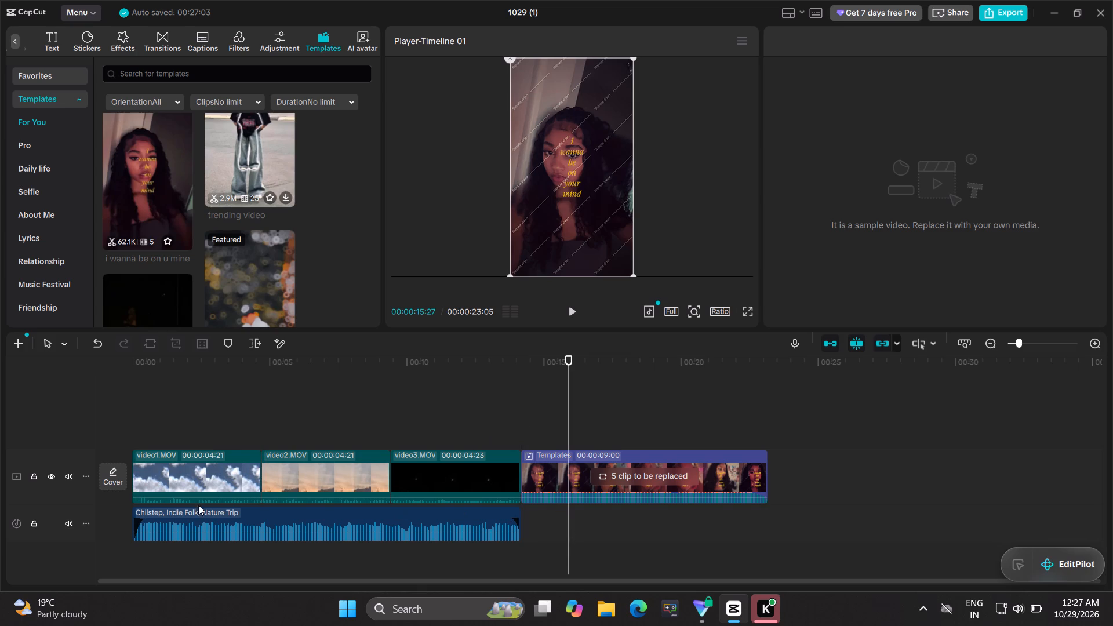
left_click(259, 472)
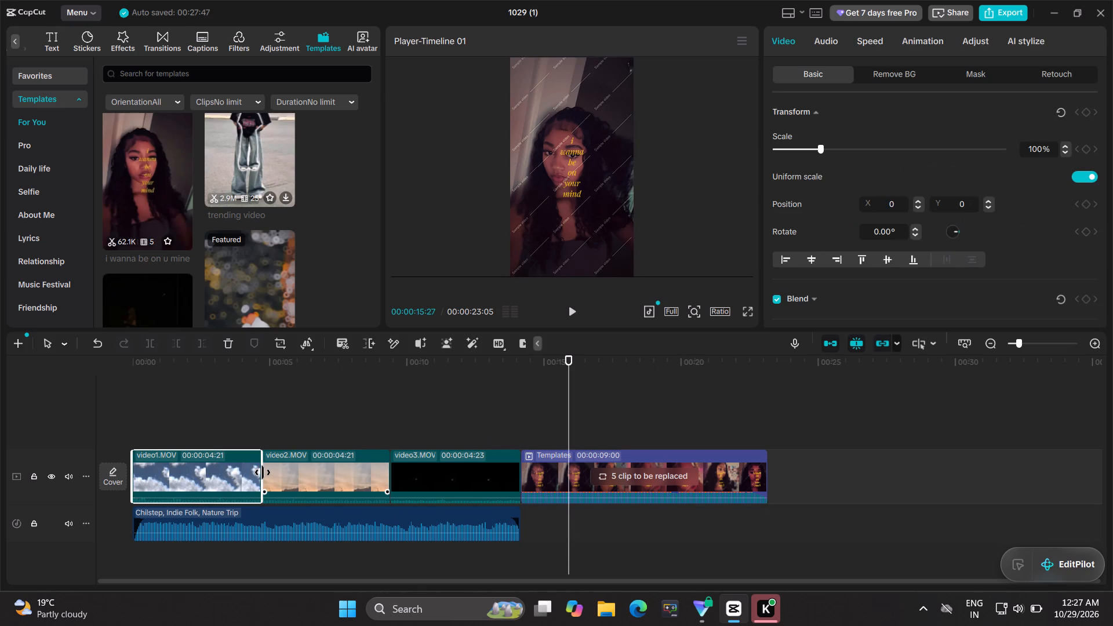
left_click_drag(261, 472, 192, 488)
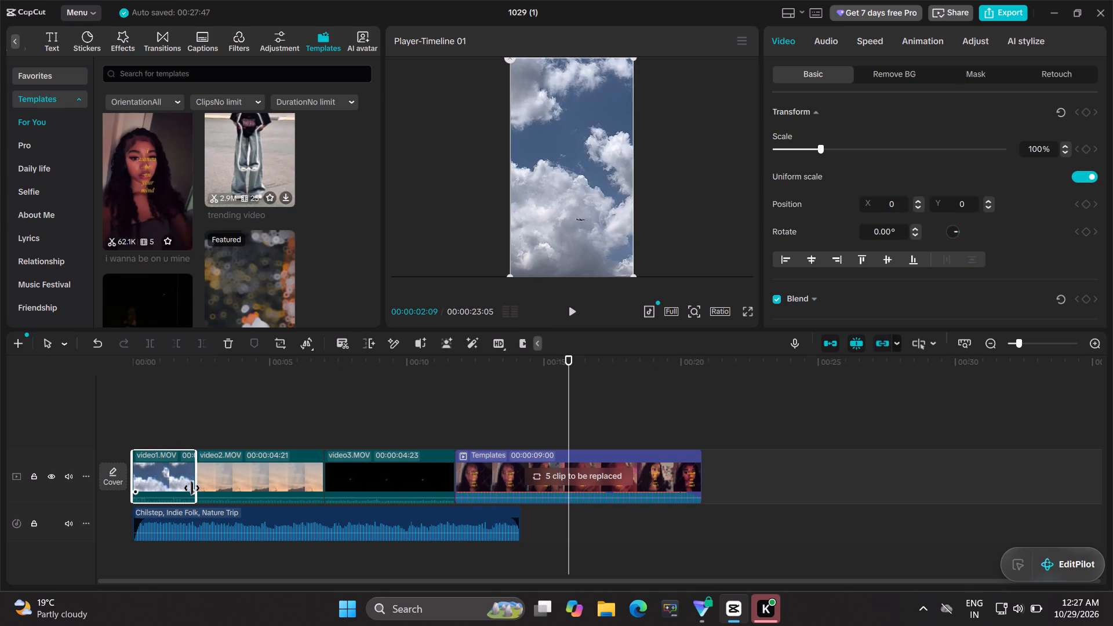
left_click_drag(192, 488, 187, 489)
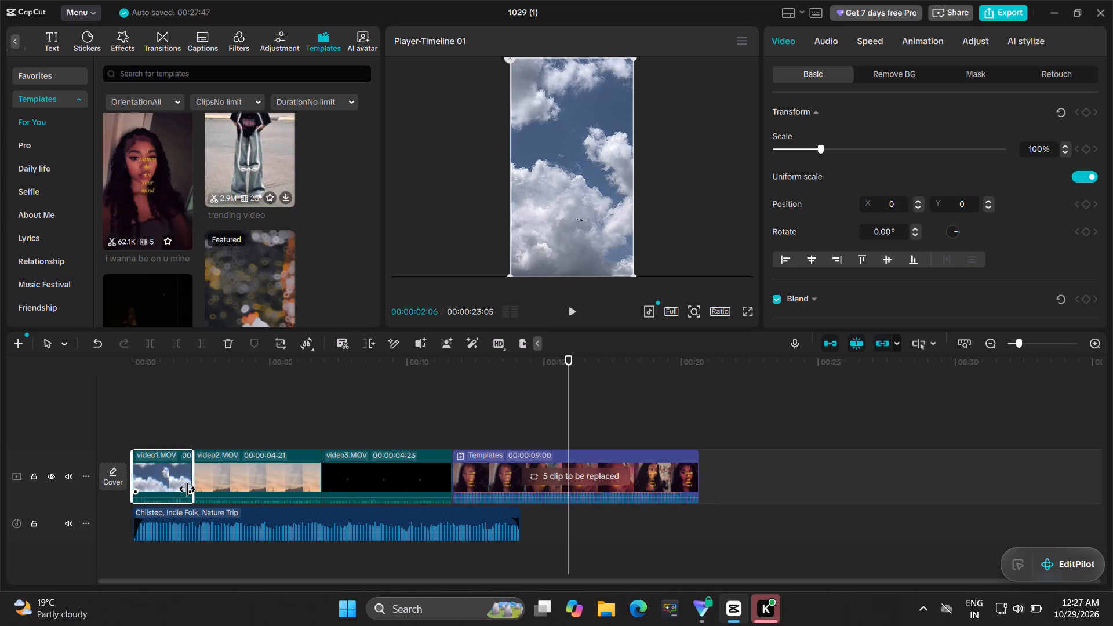
left_click_drag(187, 489, 182, 489)
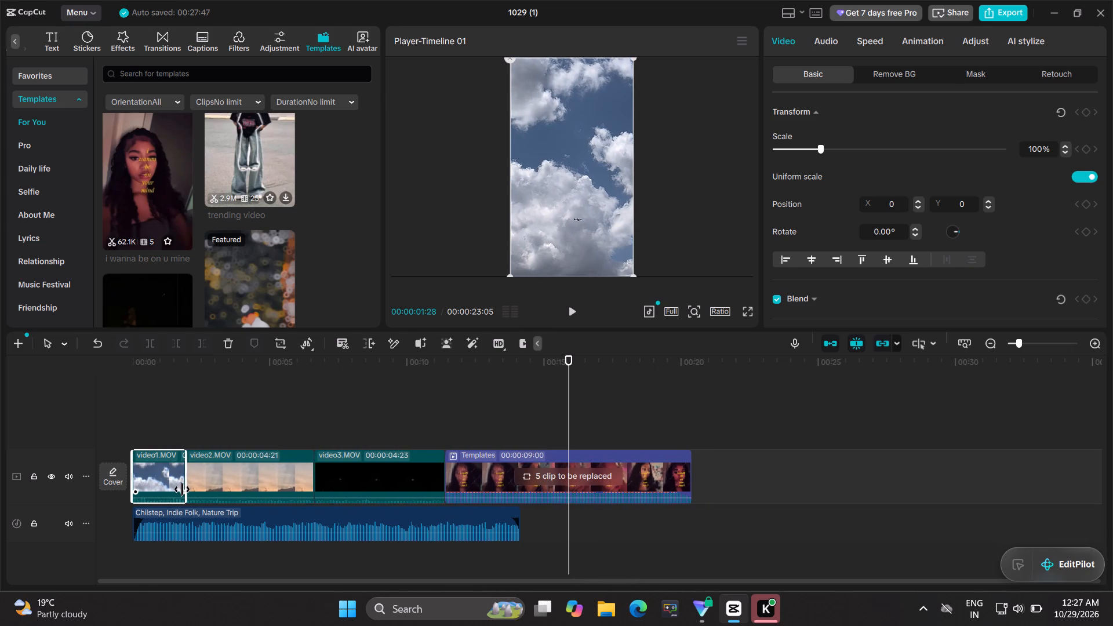
left_click_drag(182, 489, 186, 492)
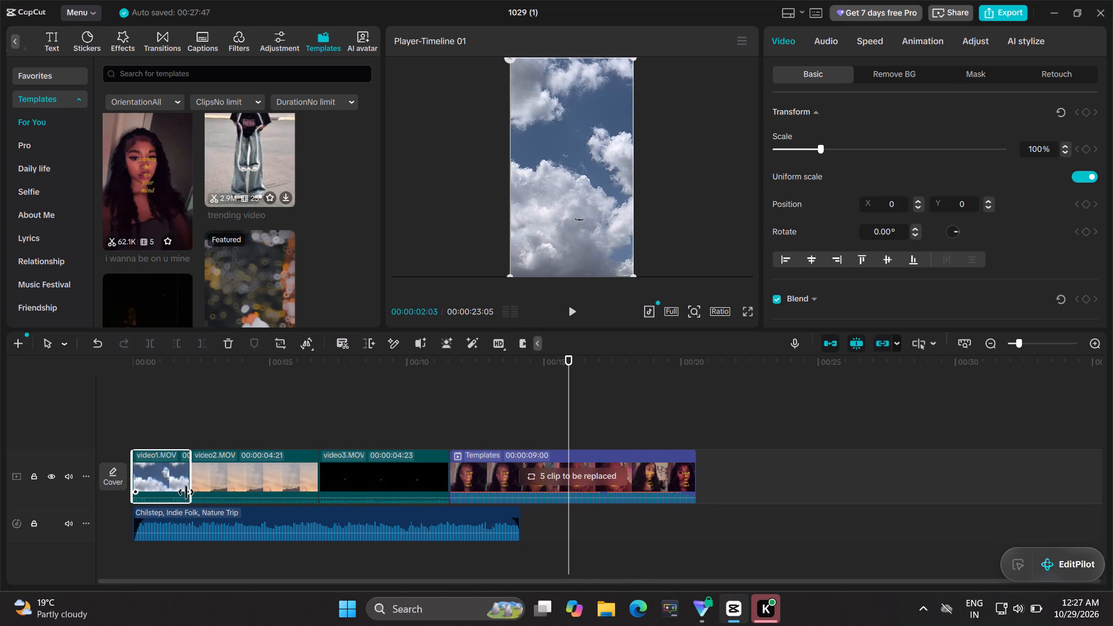
left_click_drag(186, 492, 185, 492)
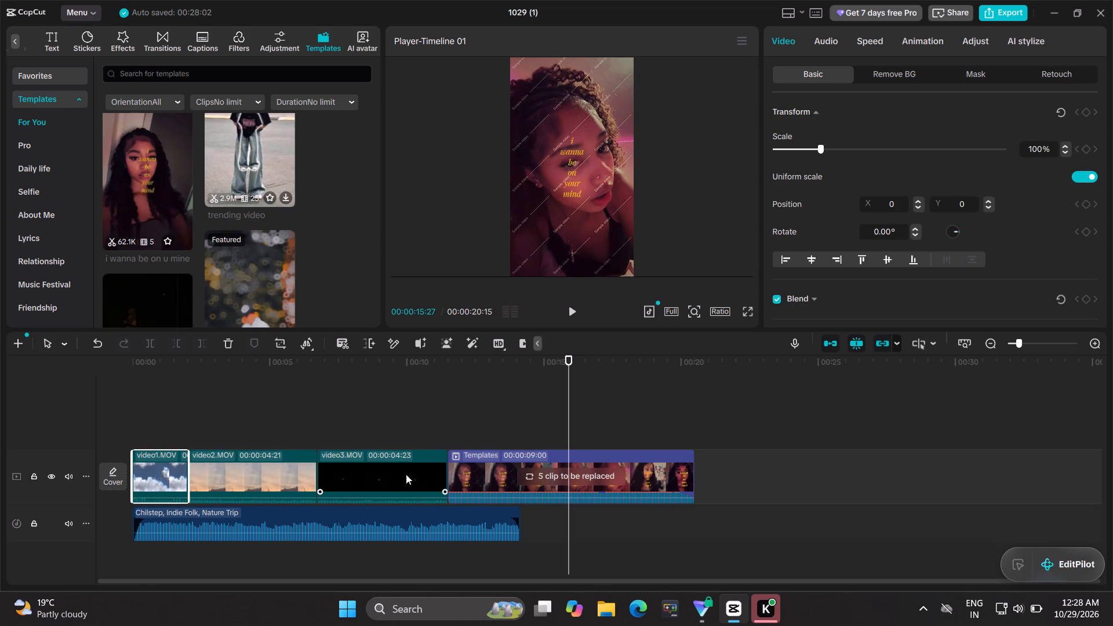
Expand the template's replaceable clips and try to move the trimmed video1 clip from the main track onto the first 2.0s slot.
left_click(534, 478)
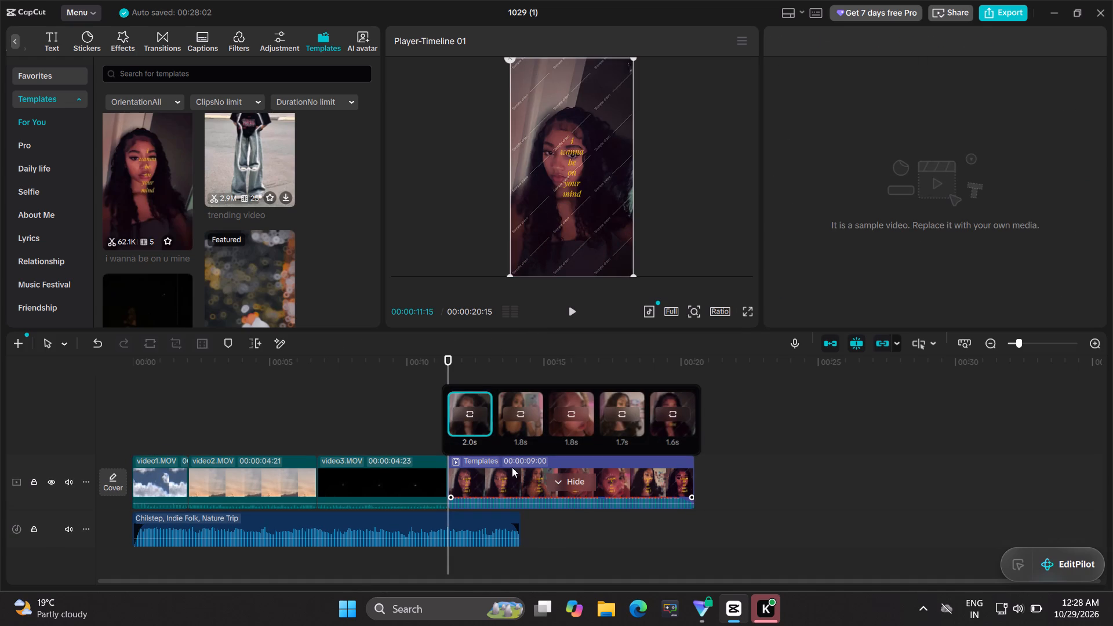
left_click(468, 427)
left_click_drag(151, 476, 399, 424)
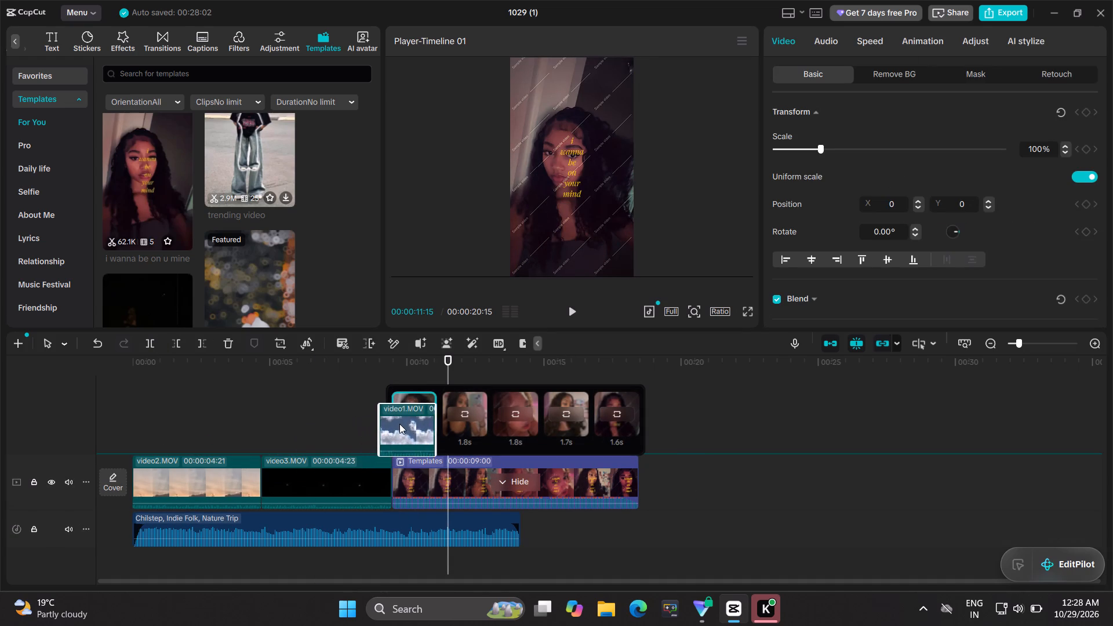
left_click_drag(399, 424, 401, 423)
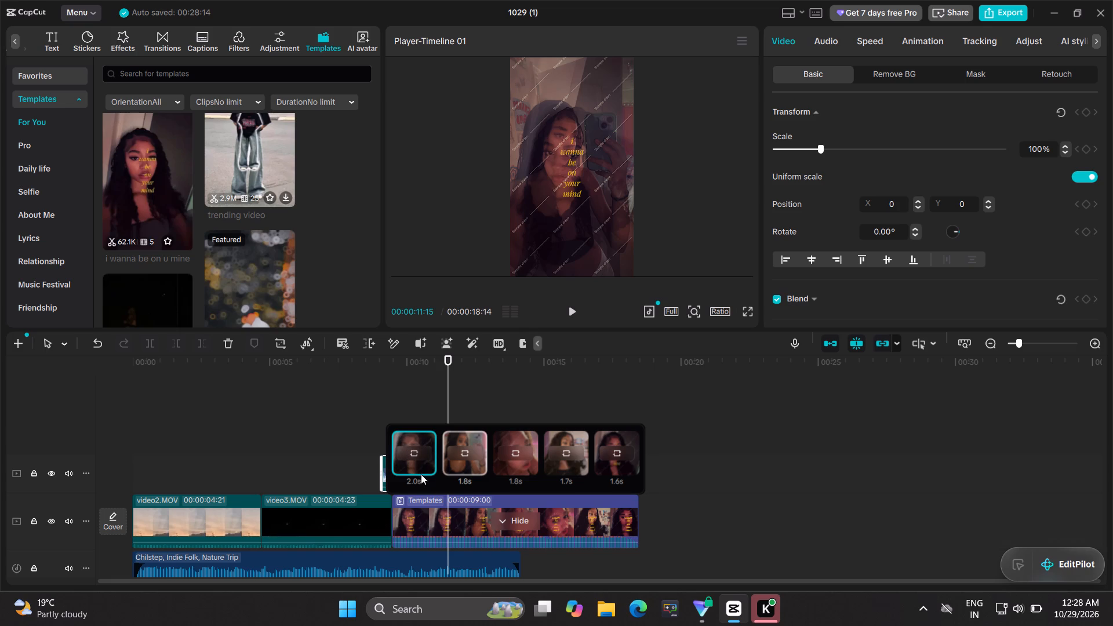
Replace the template's first clip with the video1 file from the Downloads folder.
left_click(409, 457)
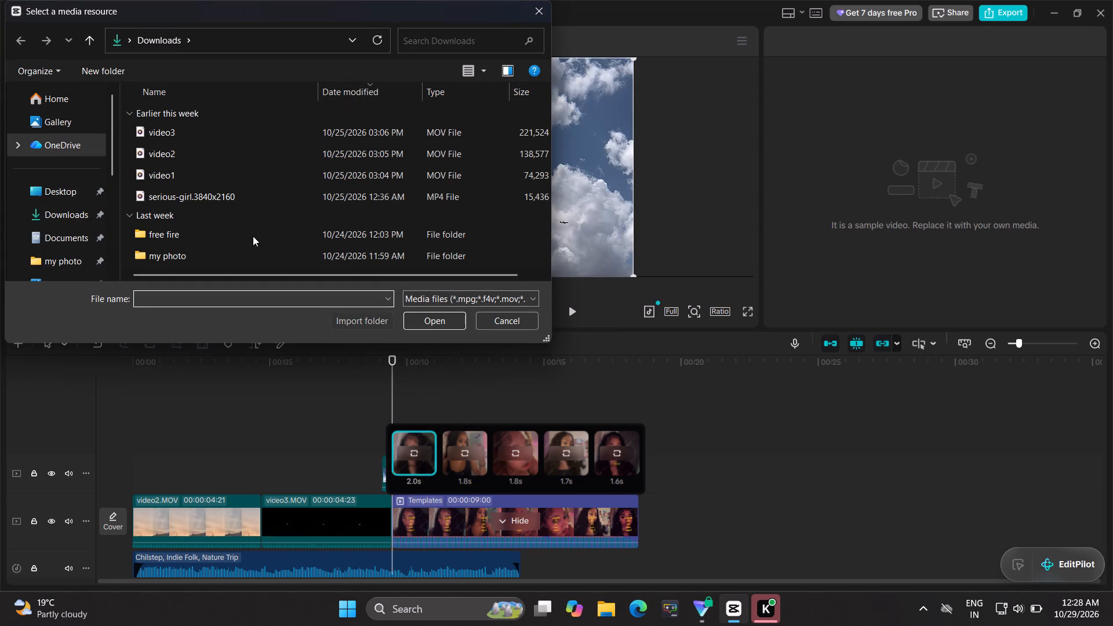
left_click(248, 181)
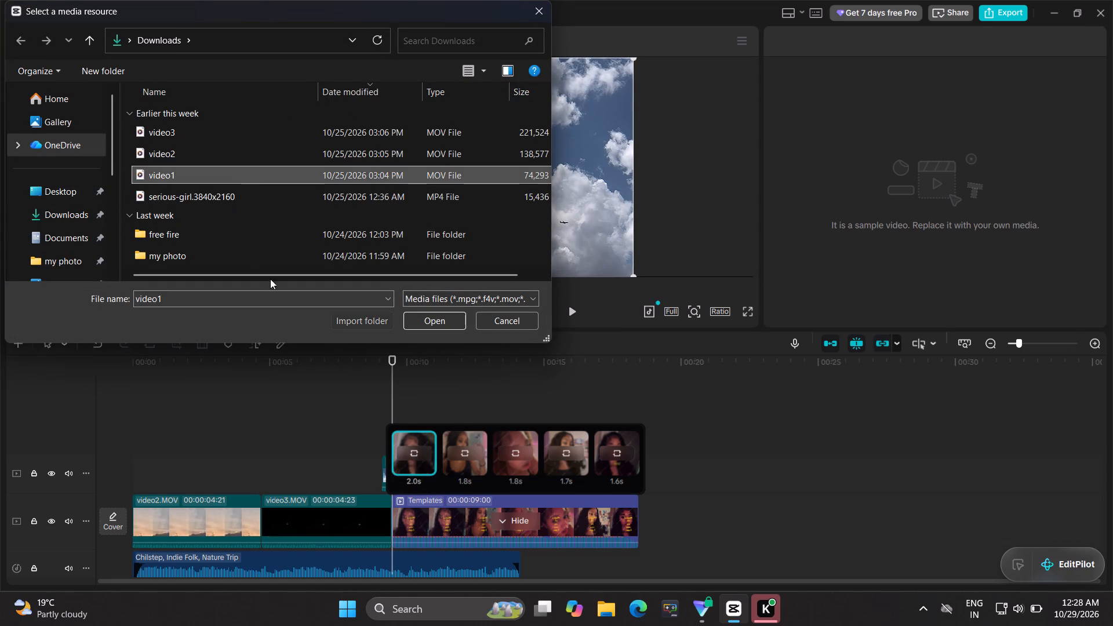
left_click(440, 313)
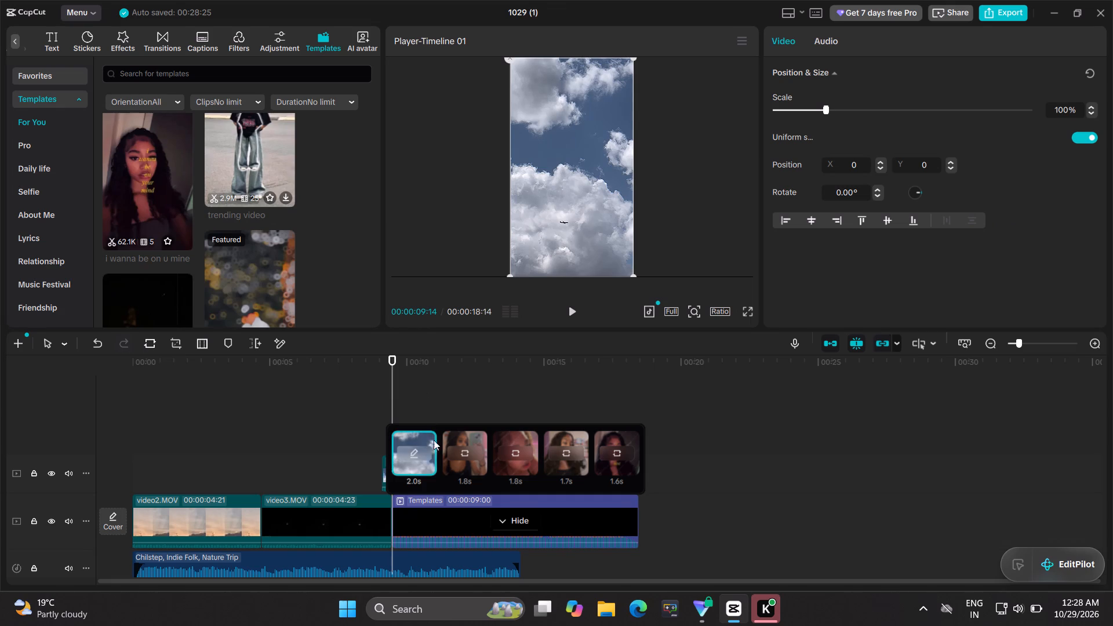
Replace the template's second clip with the video2 file from the Downloads folder.
left_click(474, 450)
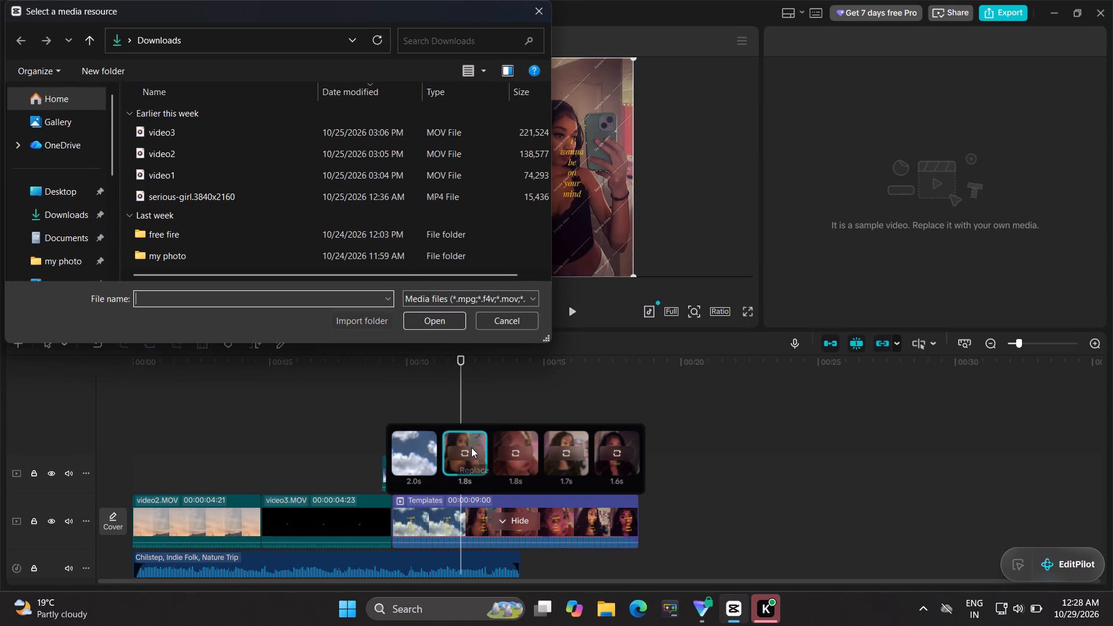
left_click(341, 154)
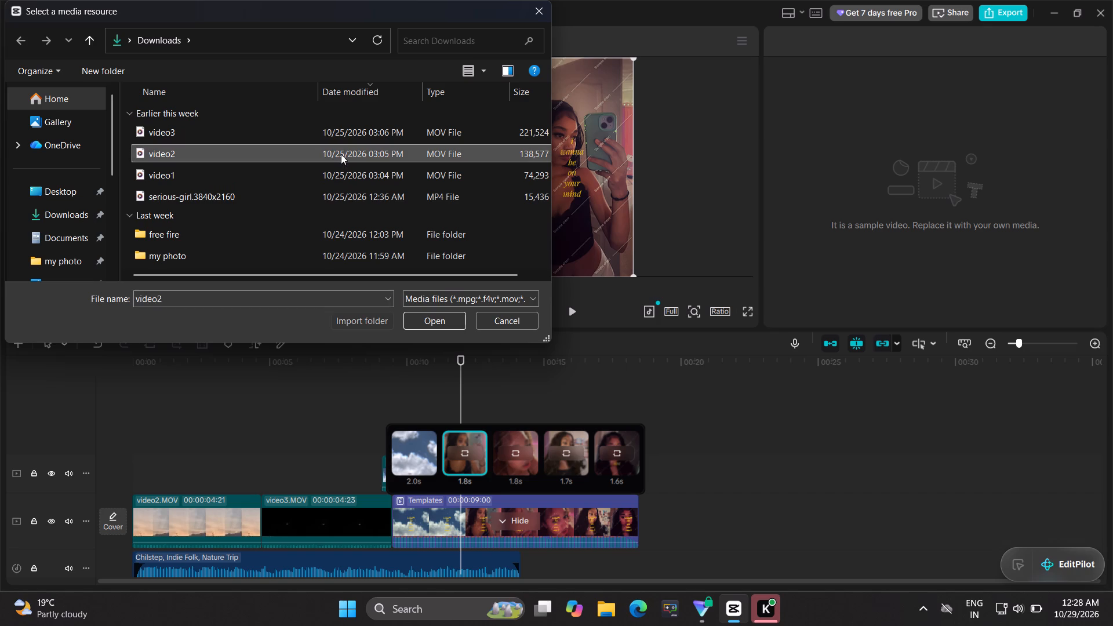
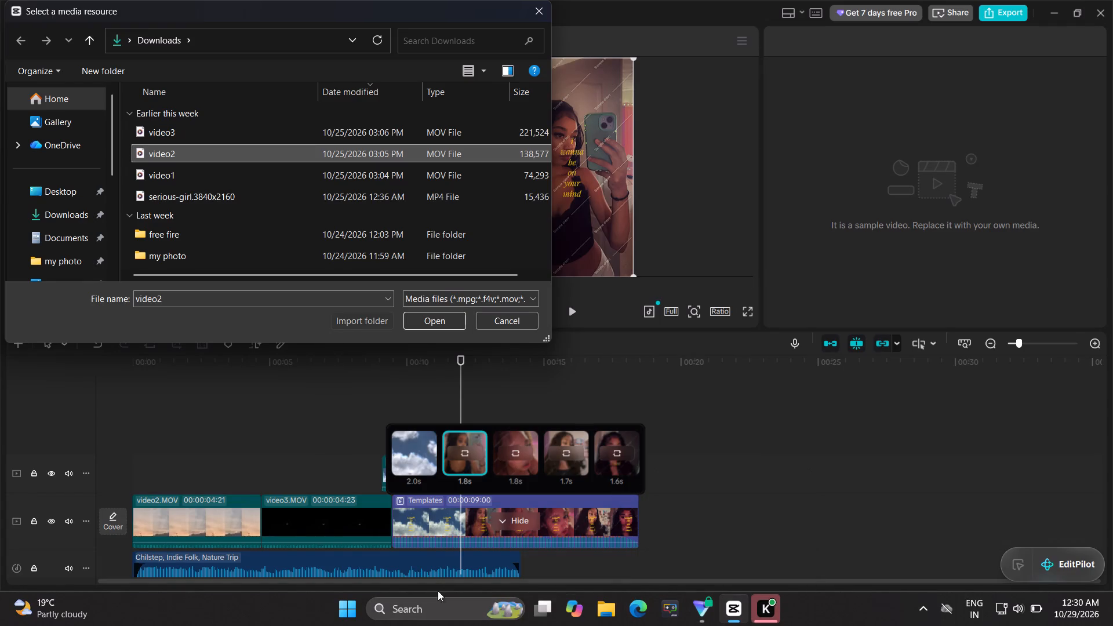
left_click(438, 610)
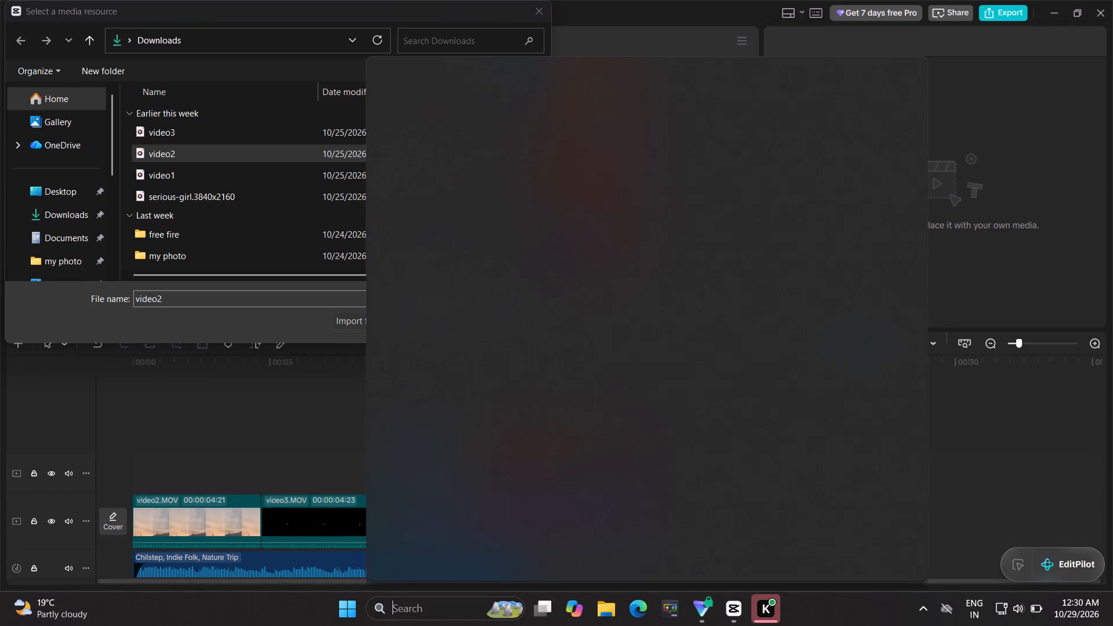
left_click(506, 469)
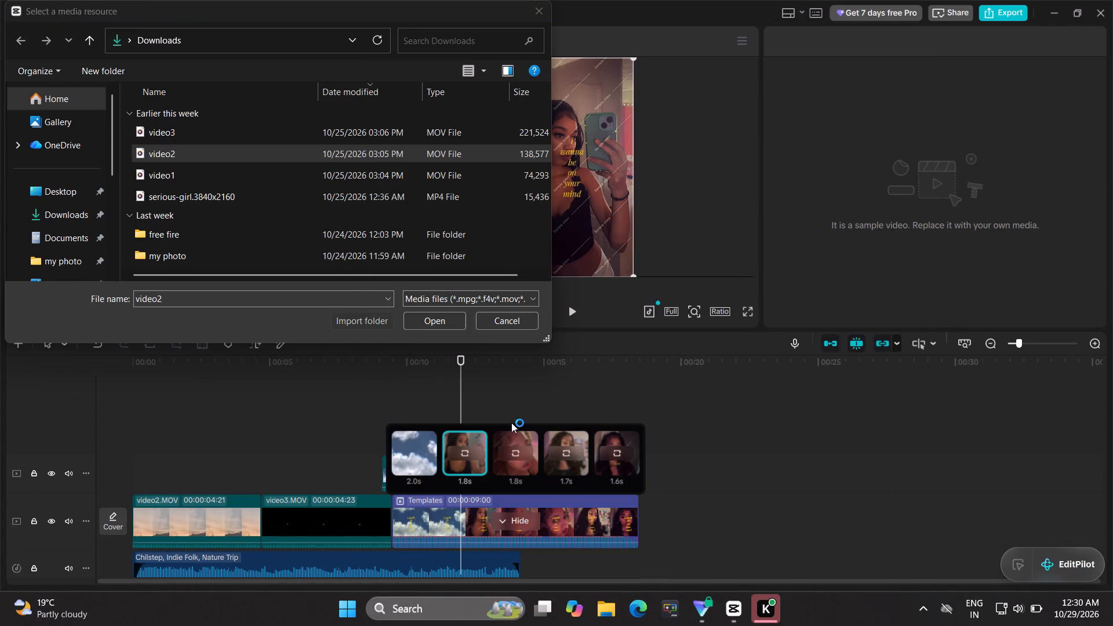
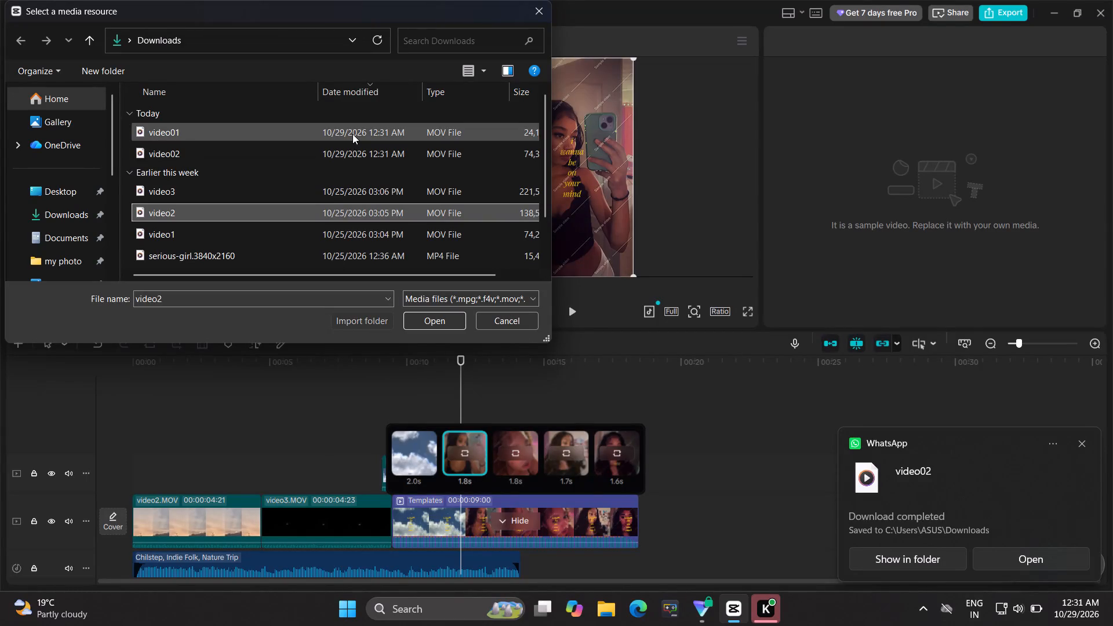
Replace the template's second clip with the video01 file from the Downloads folder.
left_click(352, 134)
left_click(352, 134)
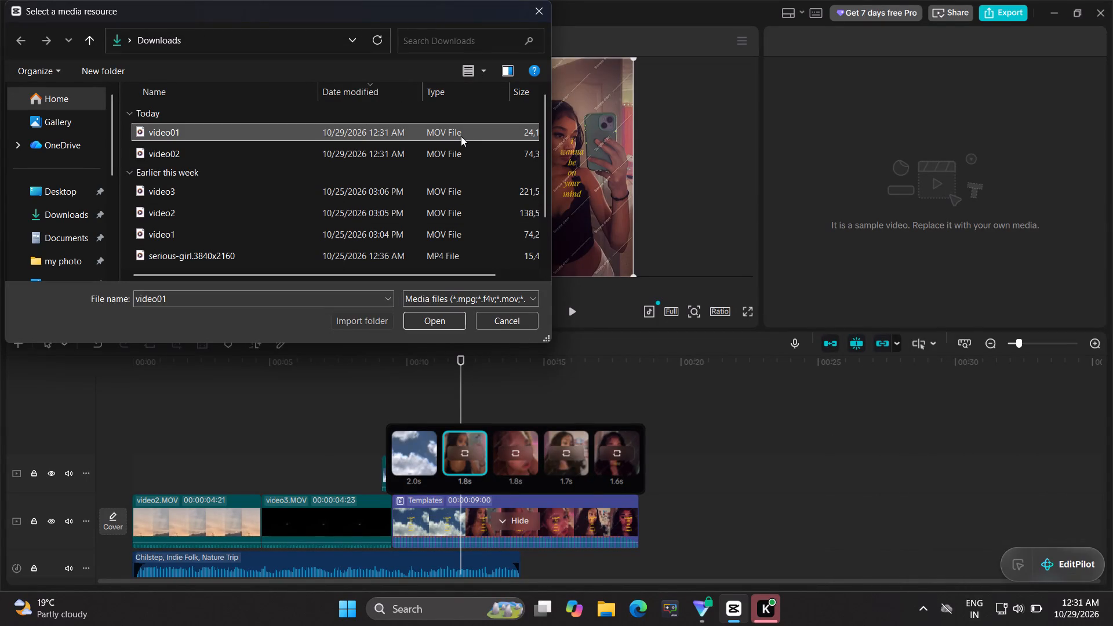
left_click(432, 317)
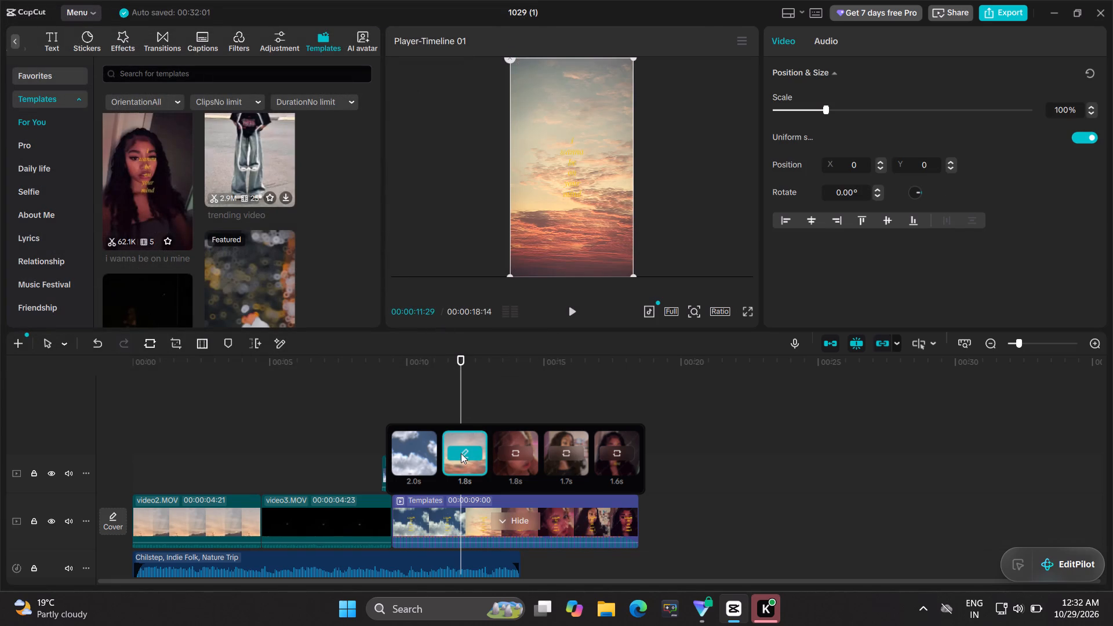
Start another replacement of the template's second clip from local material.
left_click(461, 453)
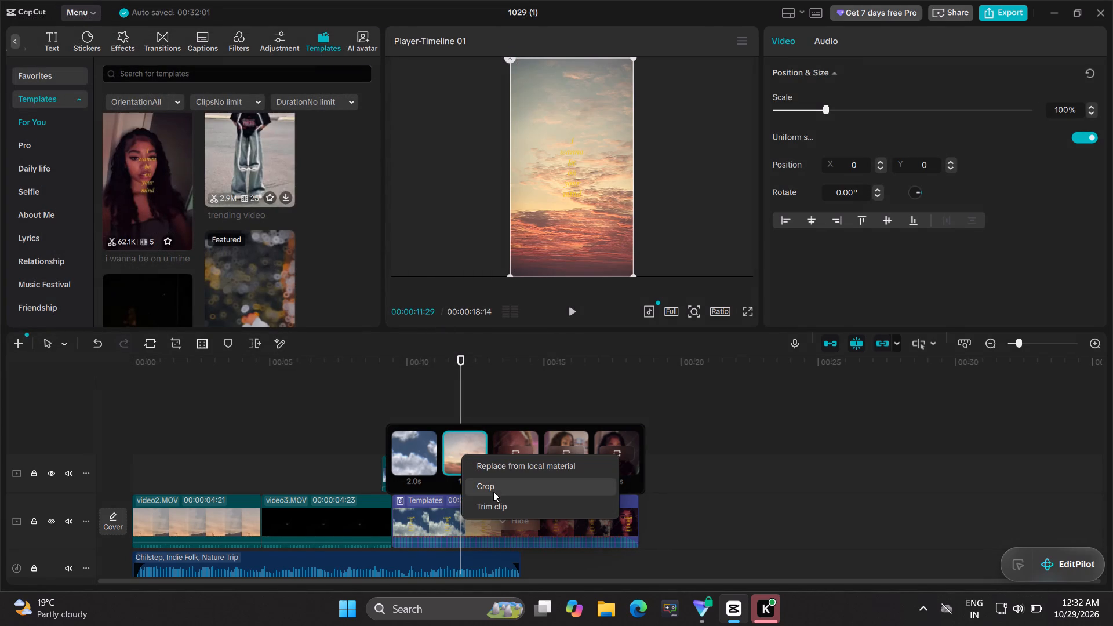
left_click(499, 464)
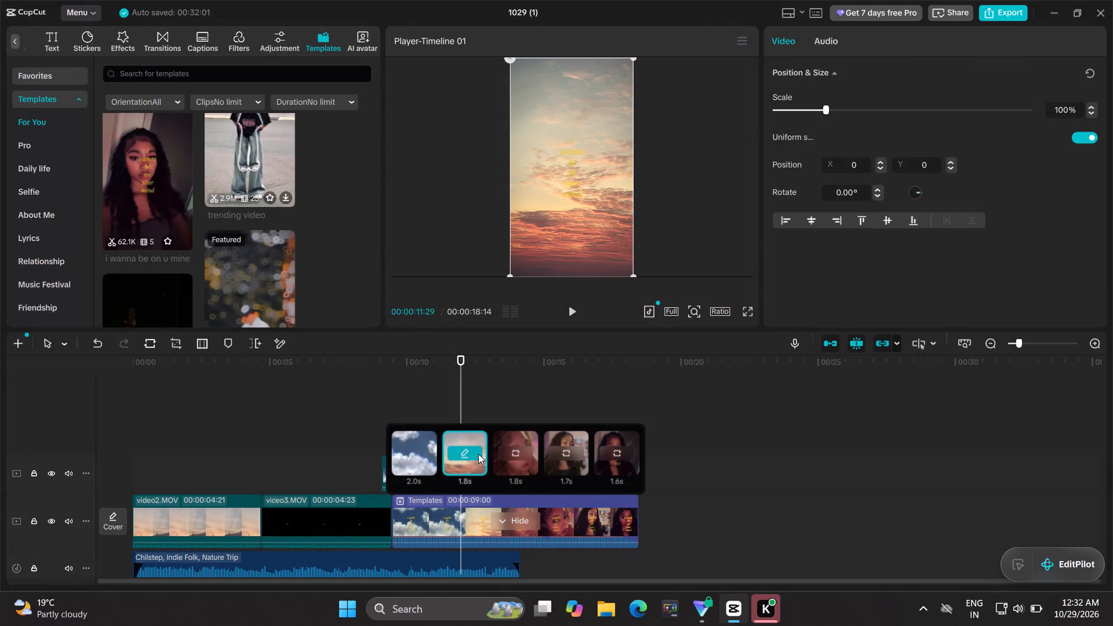
left_click_drag(467, 452, 479, 450)
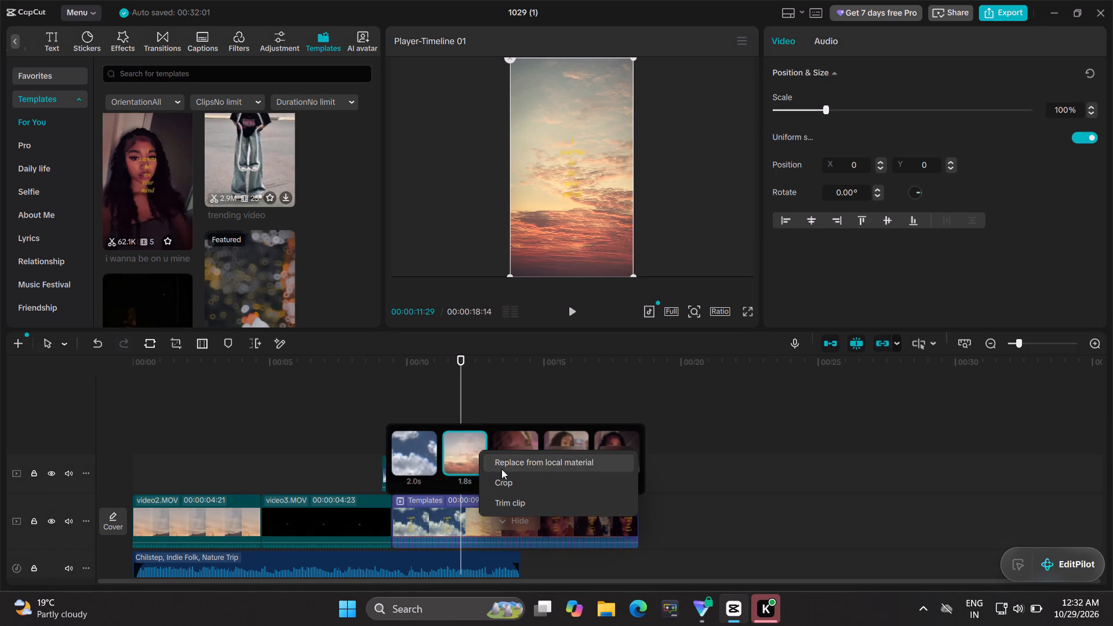
left_click(523, 464)
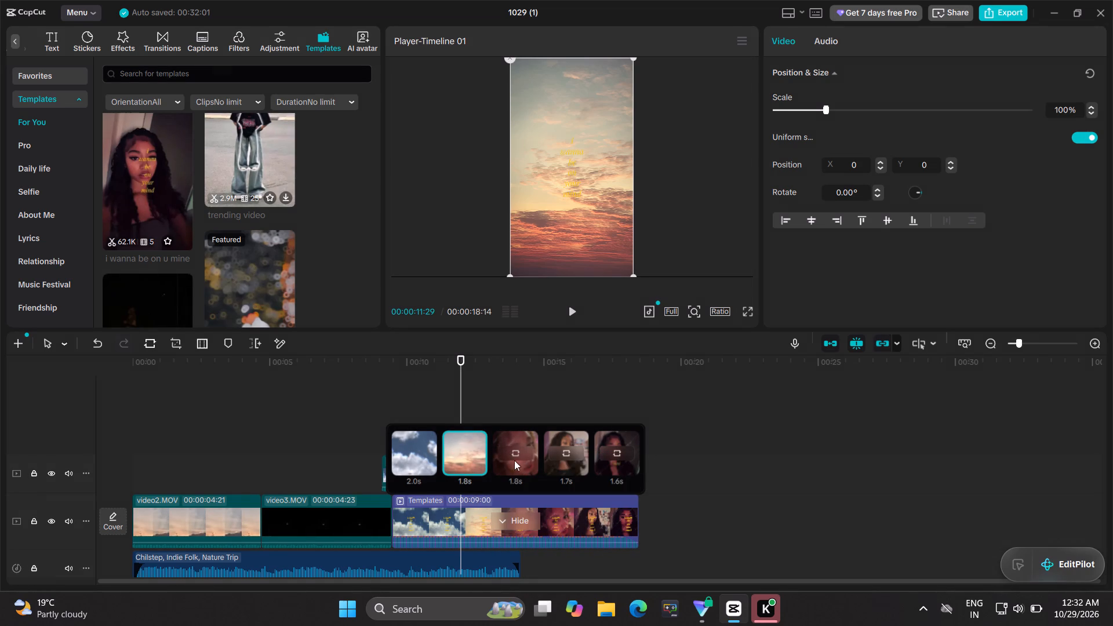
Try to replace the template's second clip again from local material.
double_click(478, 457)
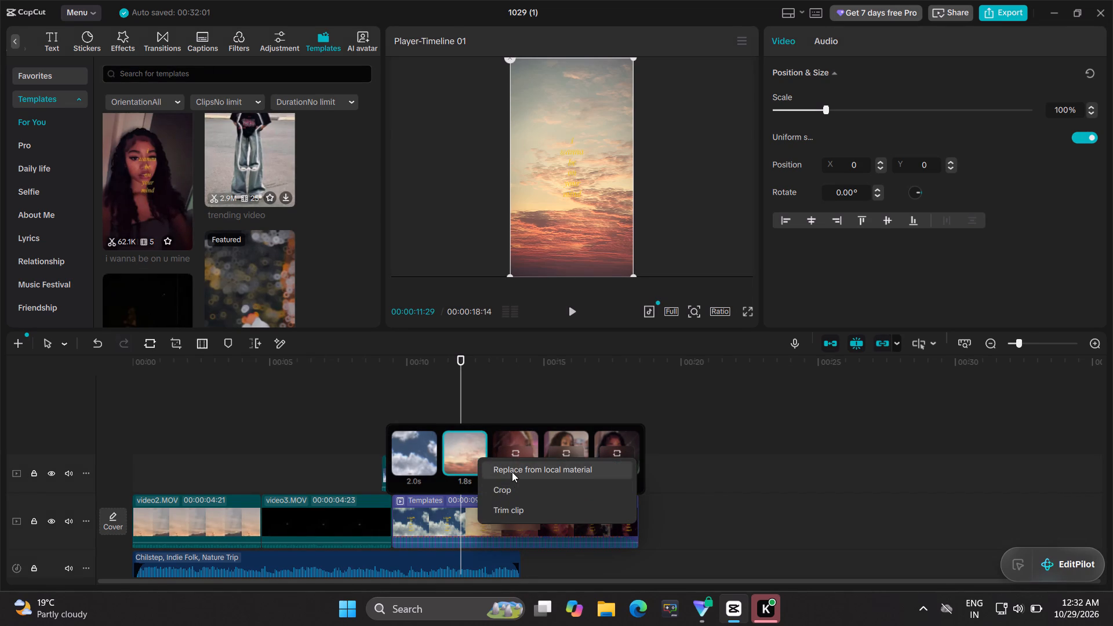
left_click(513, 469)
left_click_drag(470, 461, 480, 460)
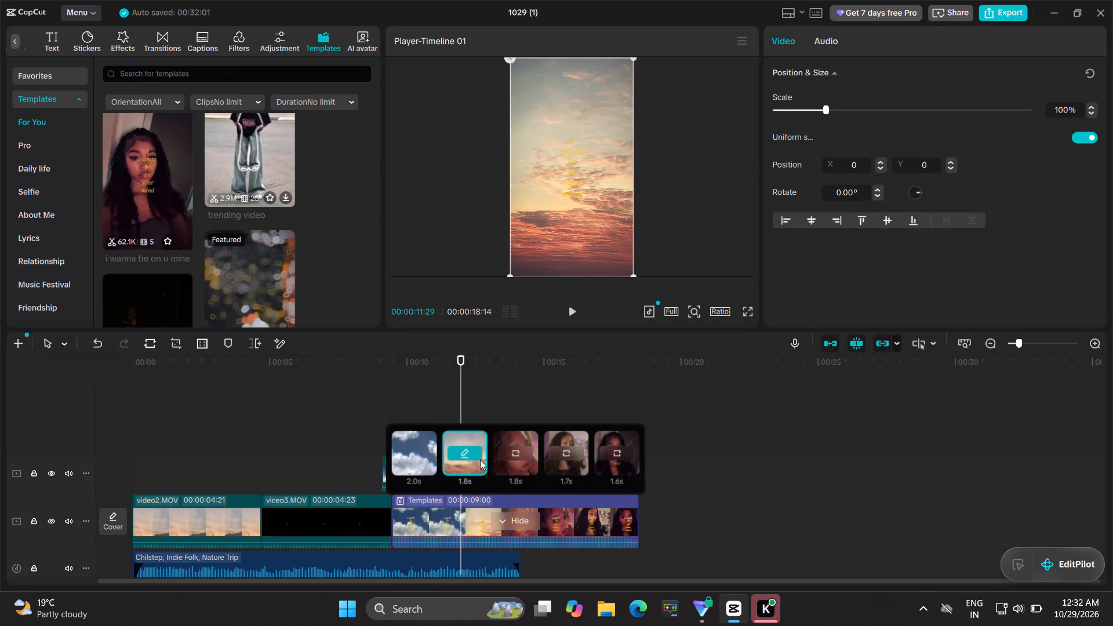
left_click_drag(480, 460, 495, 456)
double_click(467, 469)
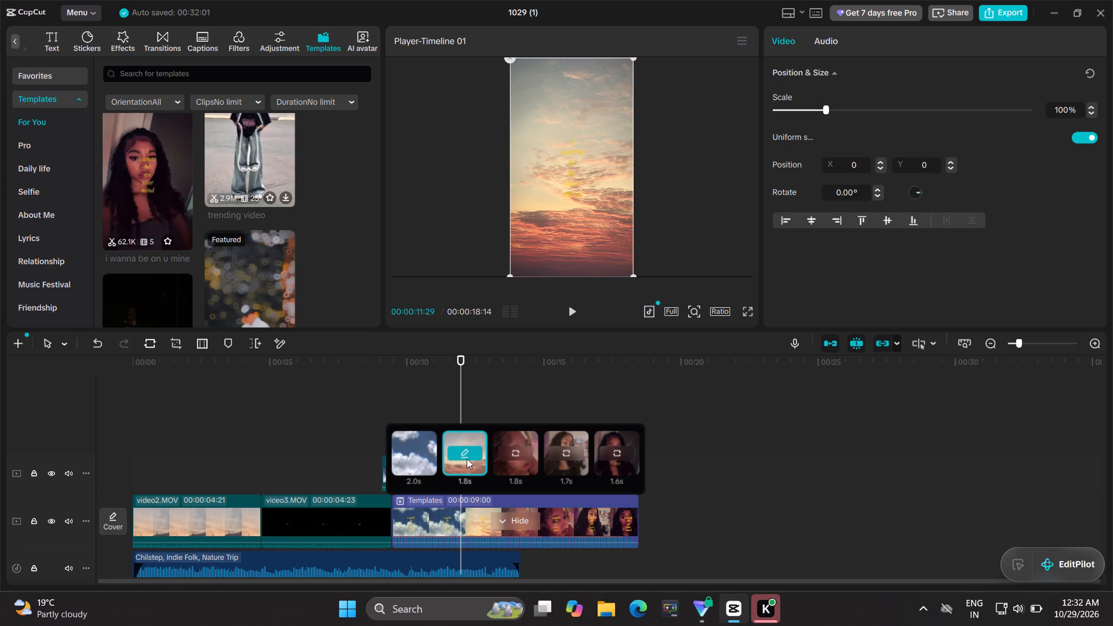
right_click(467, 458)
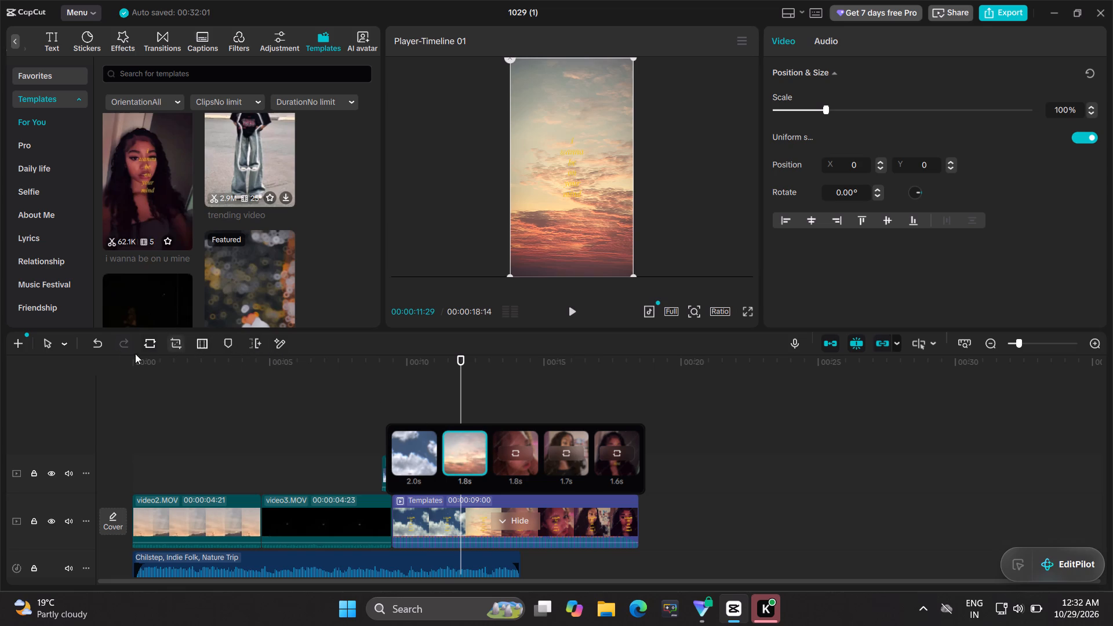
Undo the replacement of the template's second clip and fill that slot with the video02 file from the Downloads folder.
left_click(100, 344)
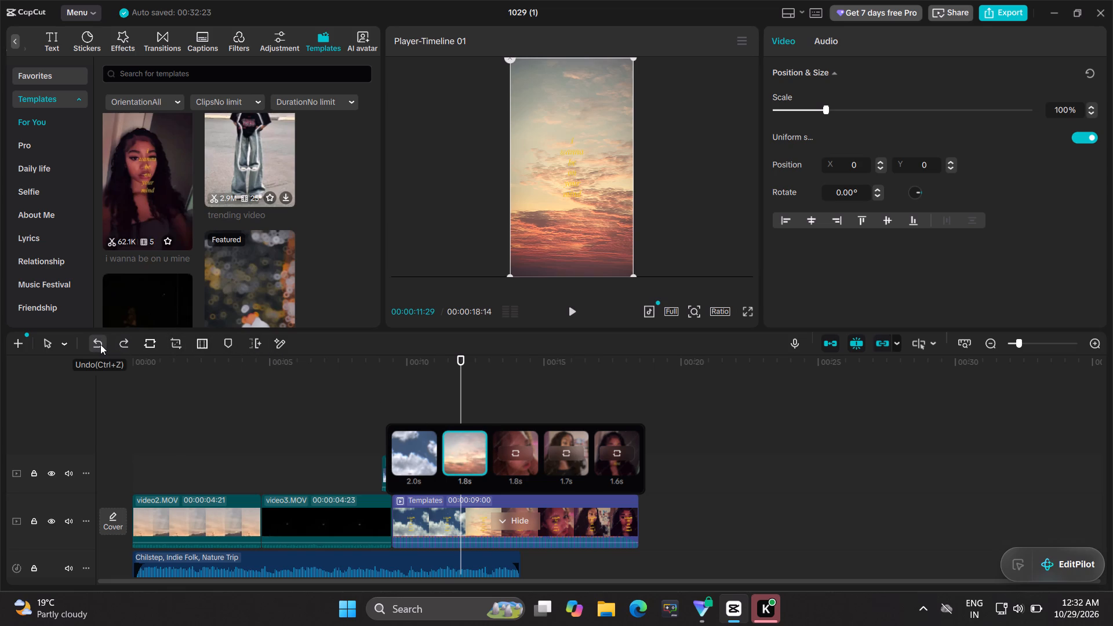
left_click(101, 343)
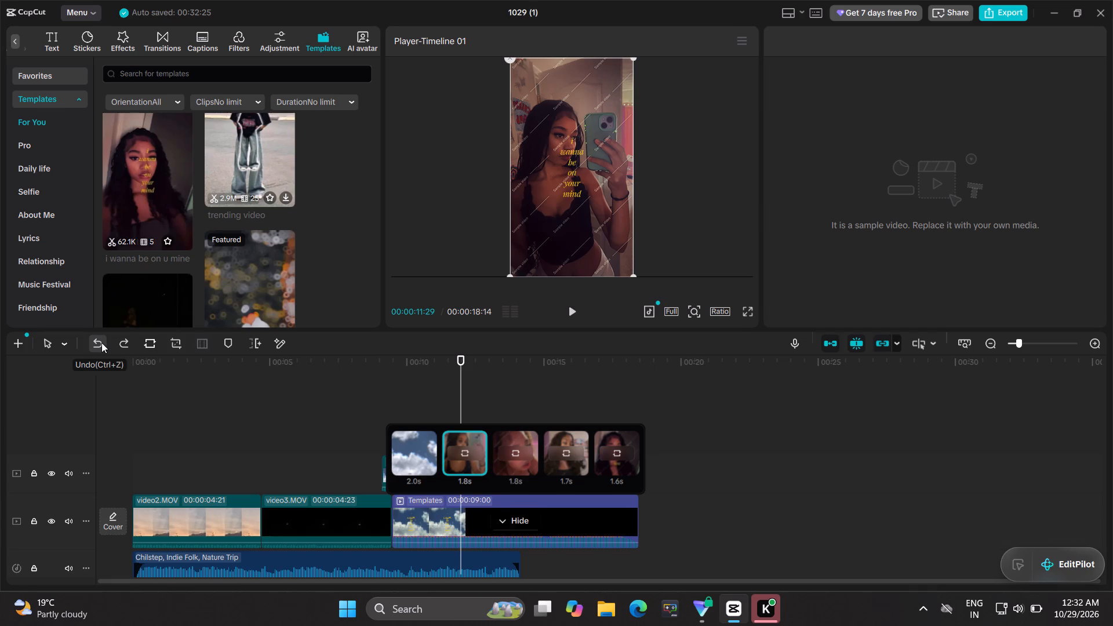
left_click(459, 457)
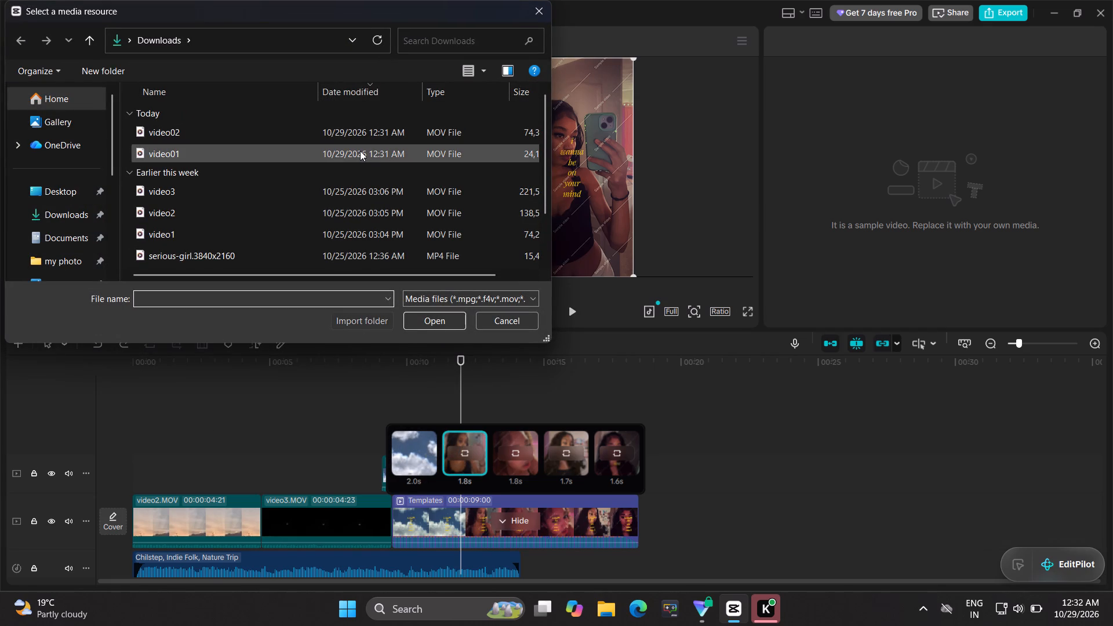
left_click(362, 136)
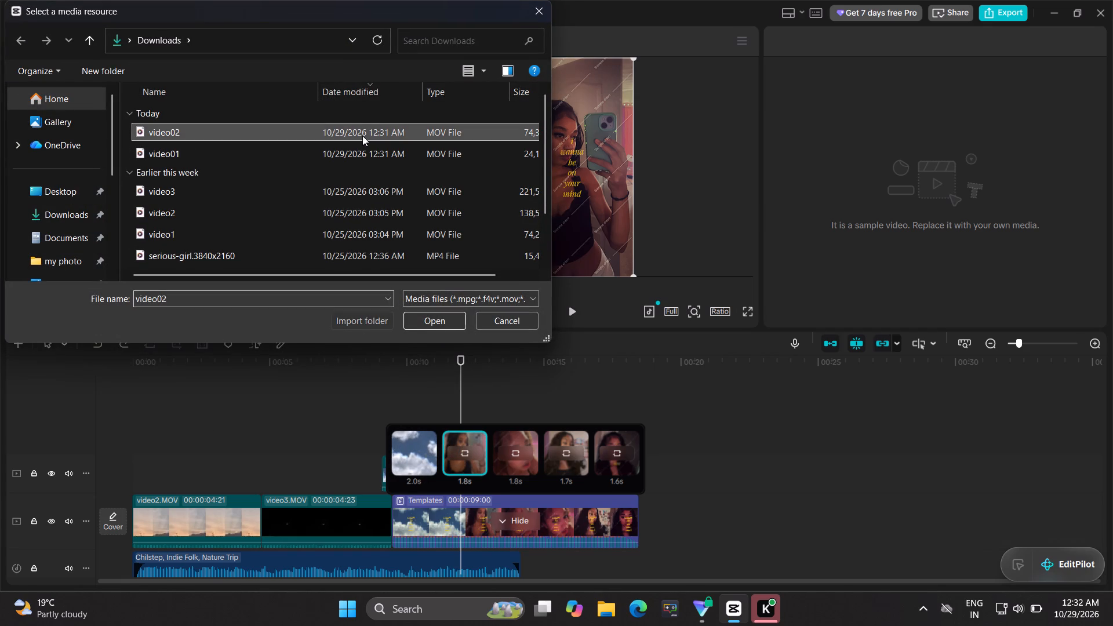
left_click(425, 315)
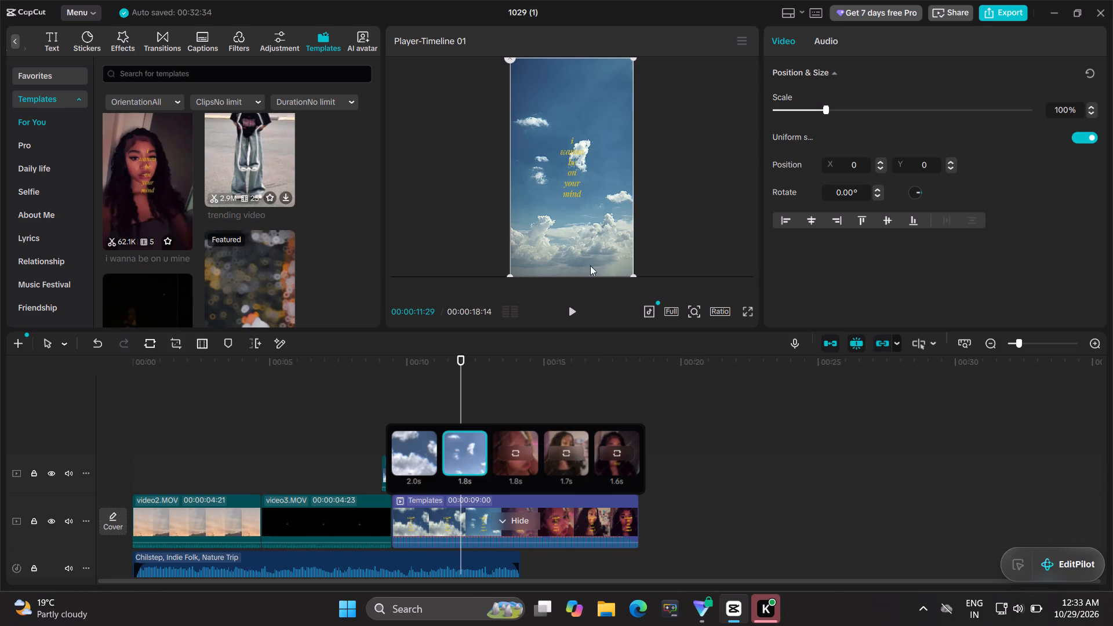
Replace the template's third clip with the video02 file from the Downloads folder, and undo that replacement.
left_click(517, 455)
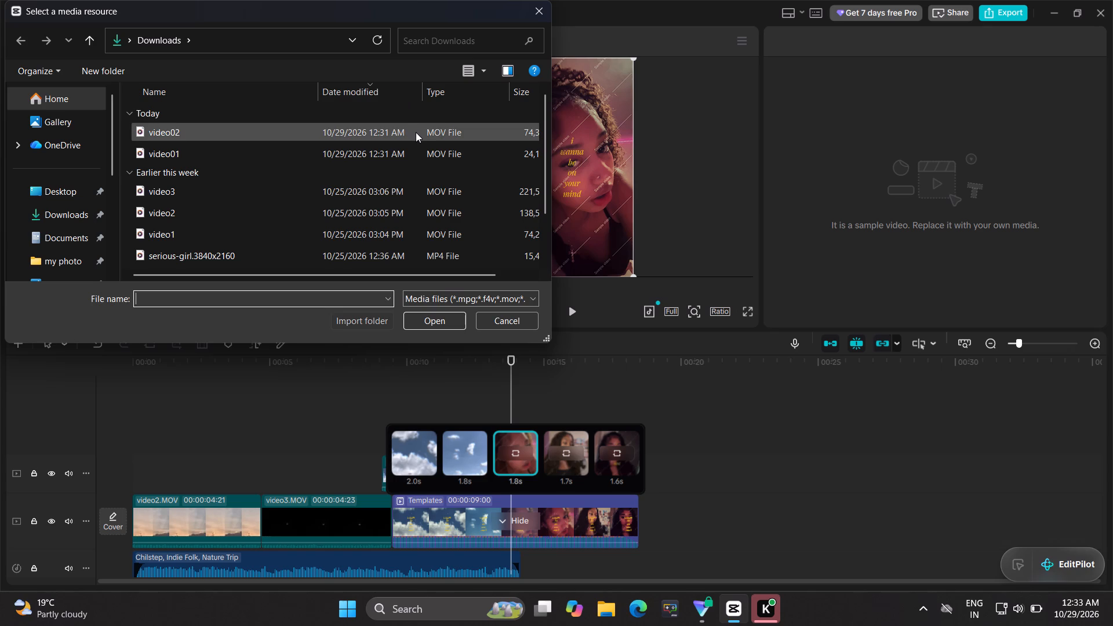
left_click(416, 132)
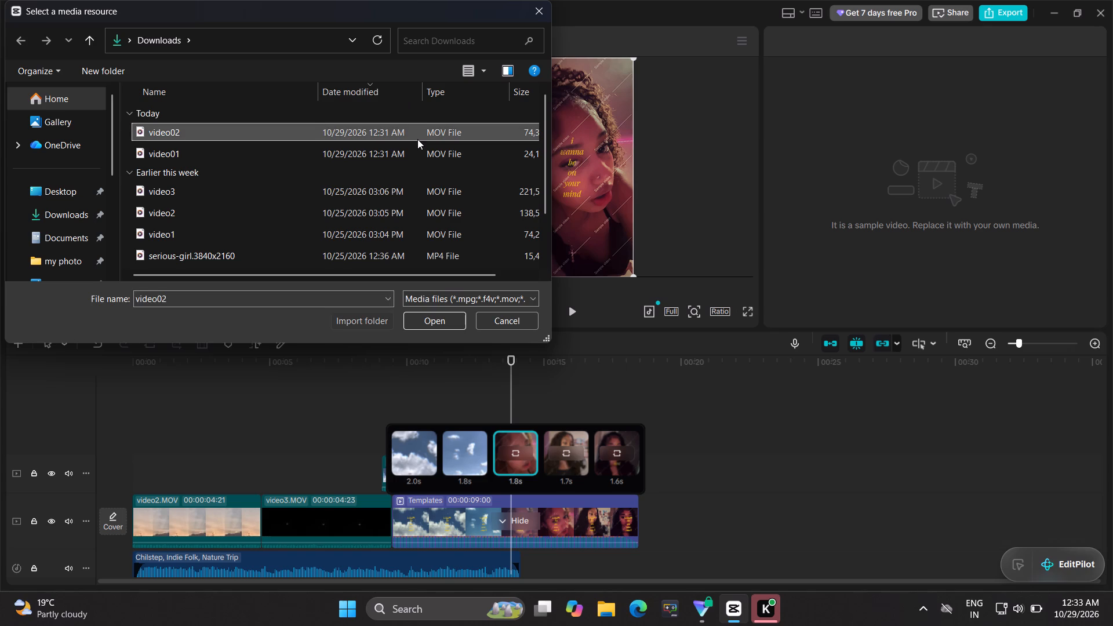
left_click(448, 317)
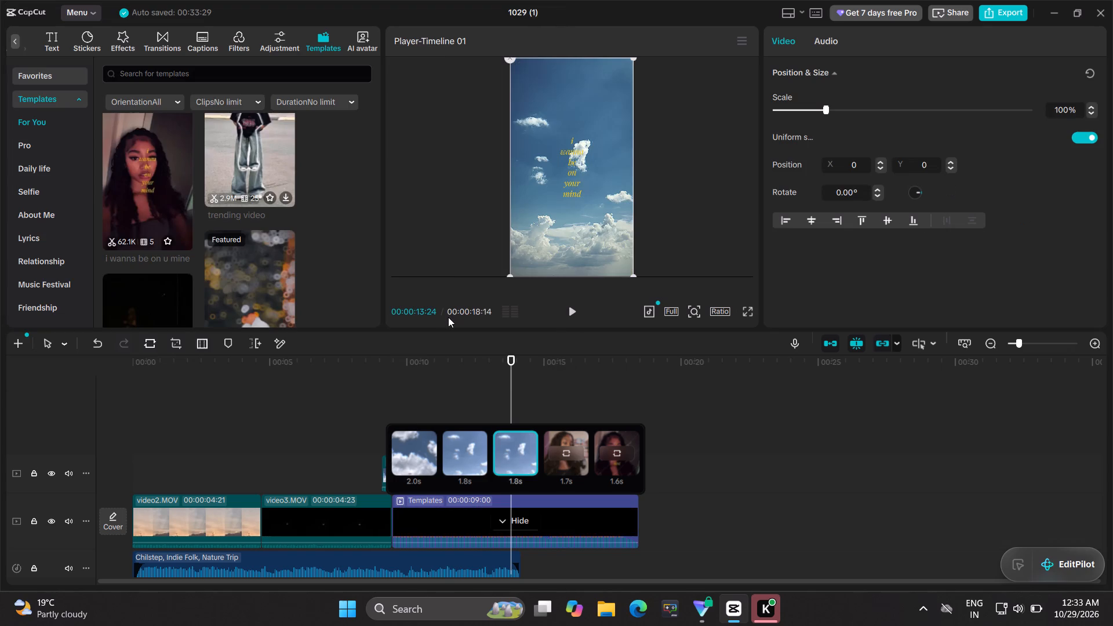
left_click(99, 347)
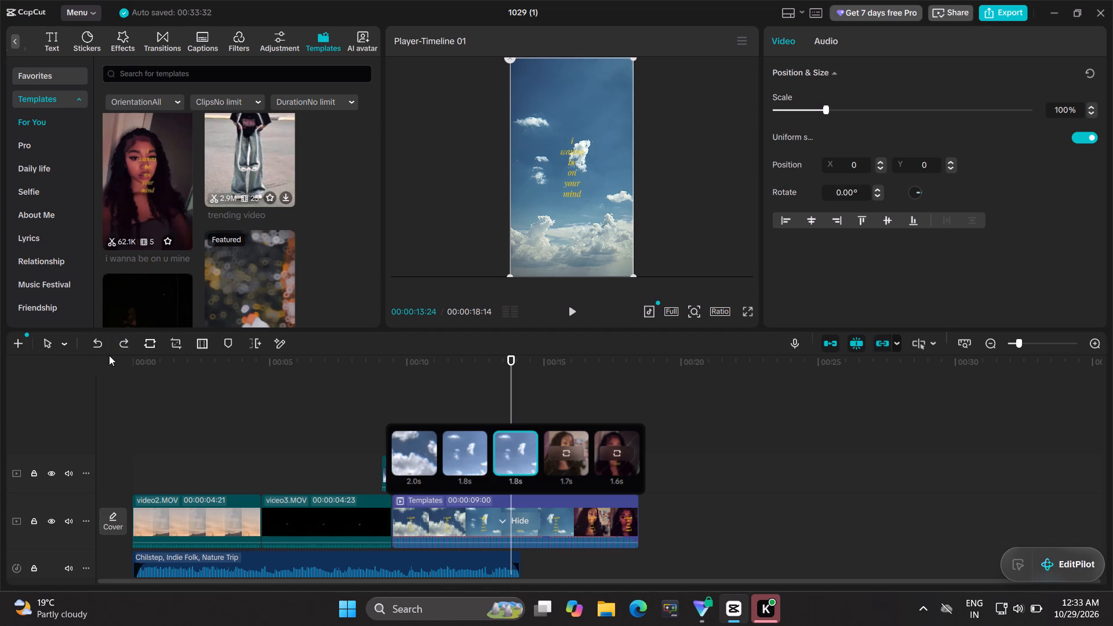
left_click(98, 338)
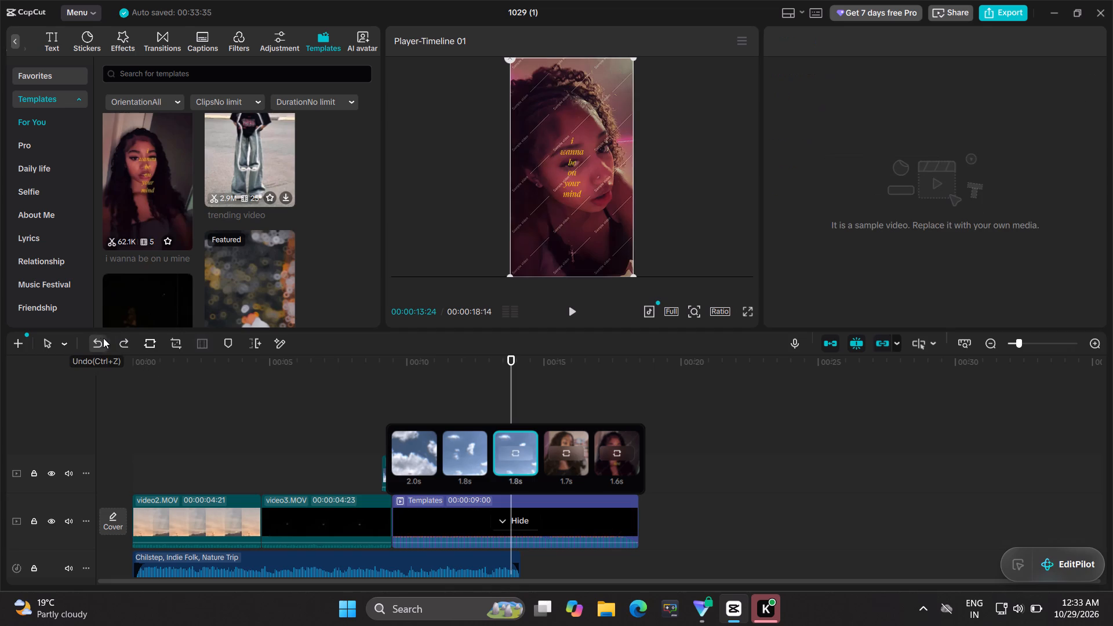
Replace the template's third clip with the video01 file from the Downloads folder.
left_click(517, 449)
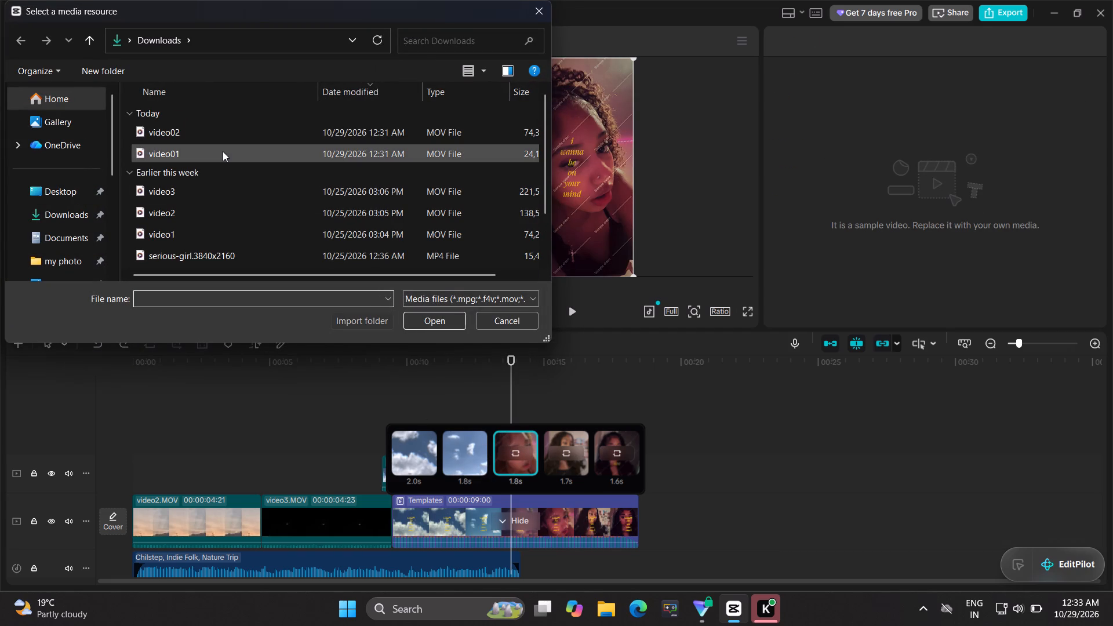
left_click(223, 151)
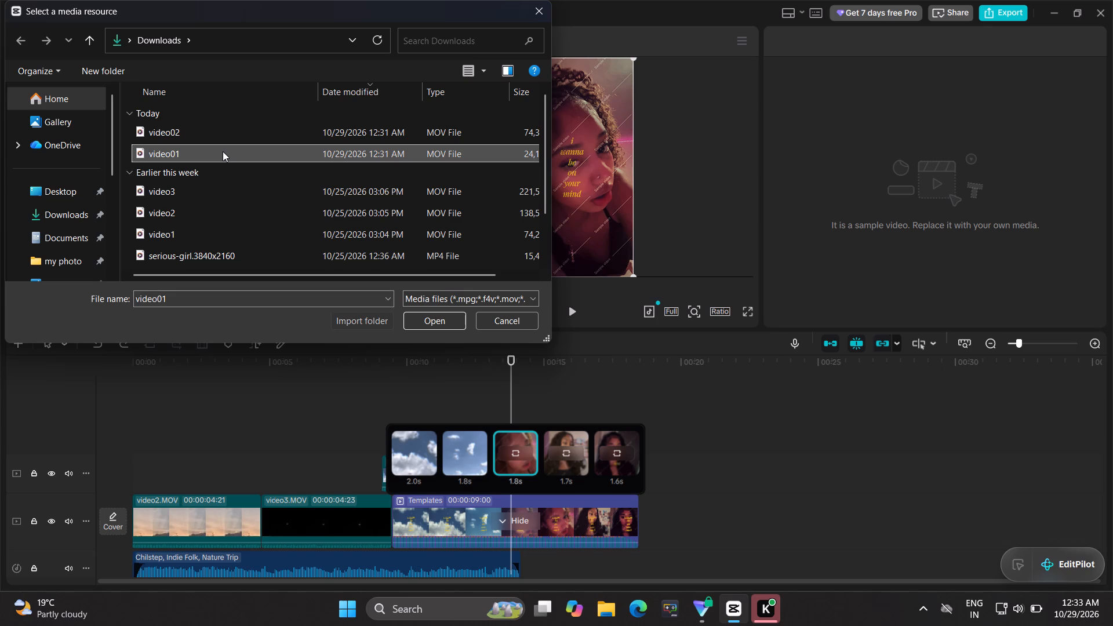
left_click(439, 317)
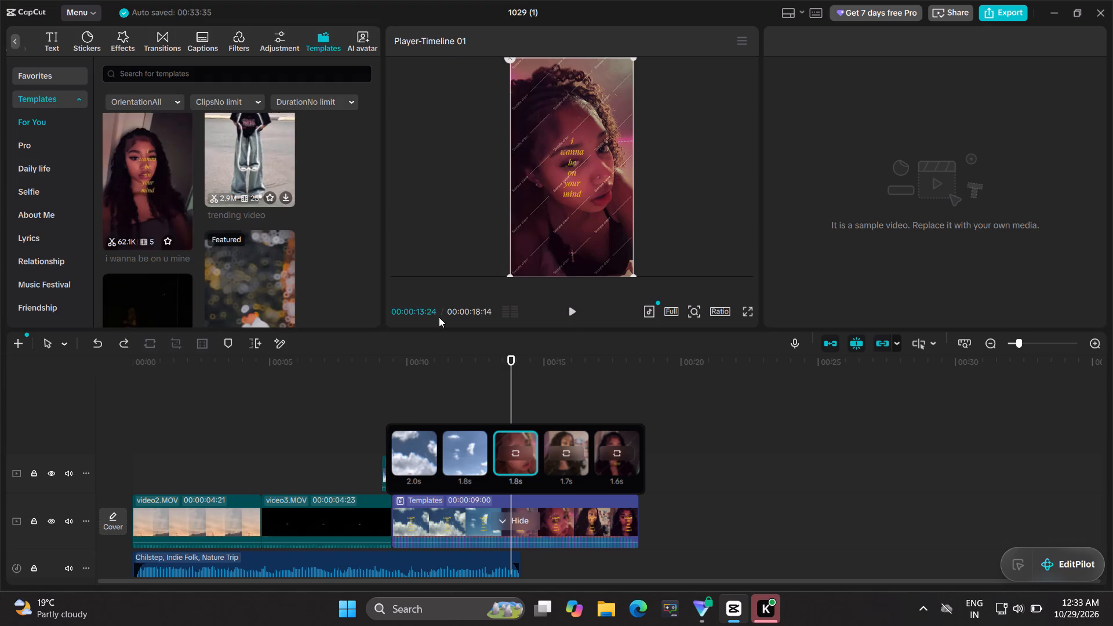
Replace the template's fourth clip with the video2 file from the Downloads folder.
left_click(569, 453)
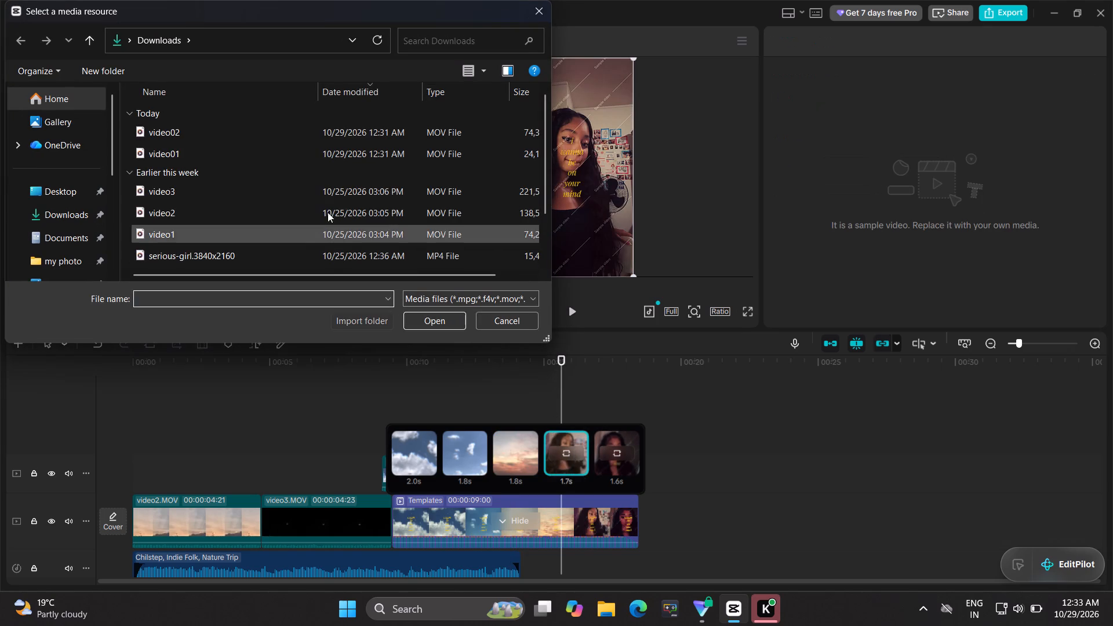
left_click(254, 203)
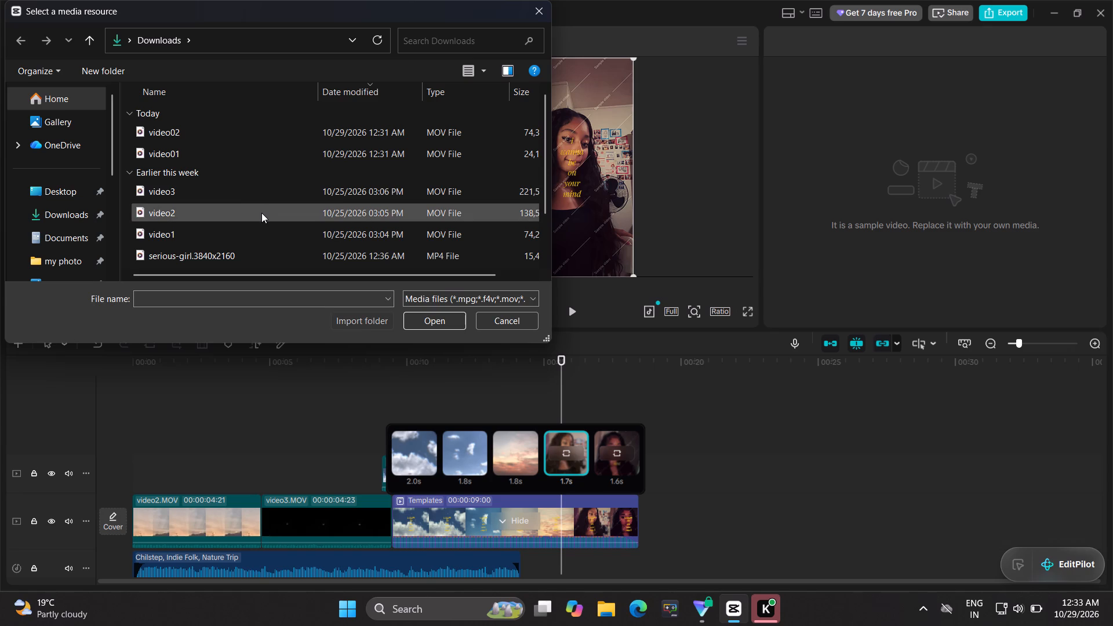
left_click(261, 213)
left_click(446, 314)
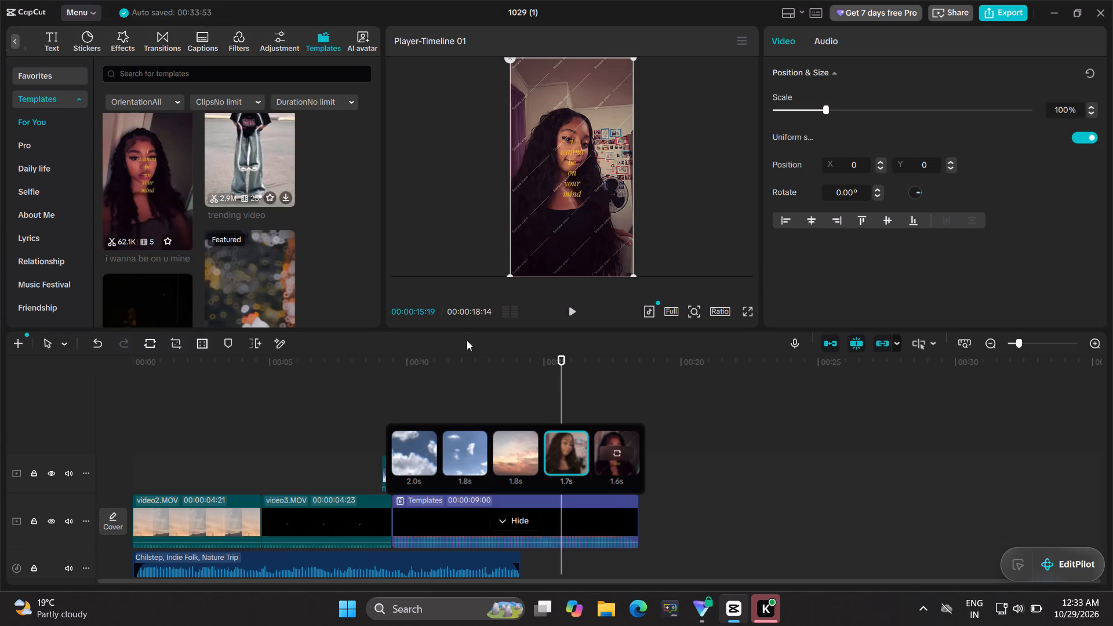
Replace the template's fifth clip with the video3 file from the Downloads folder.
left_click(612, 452)
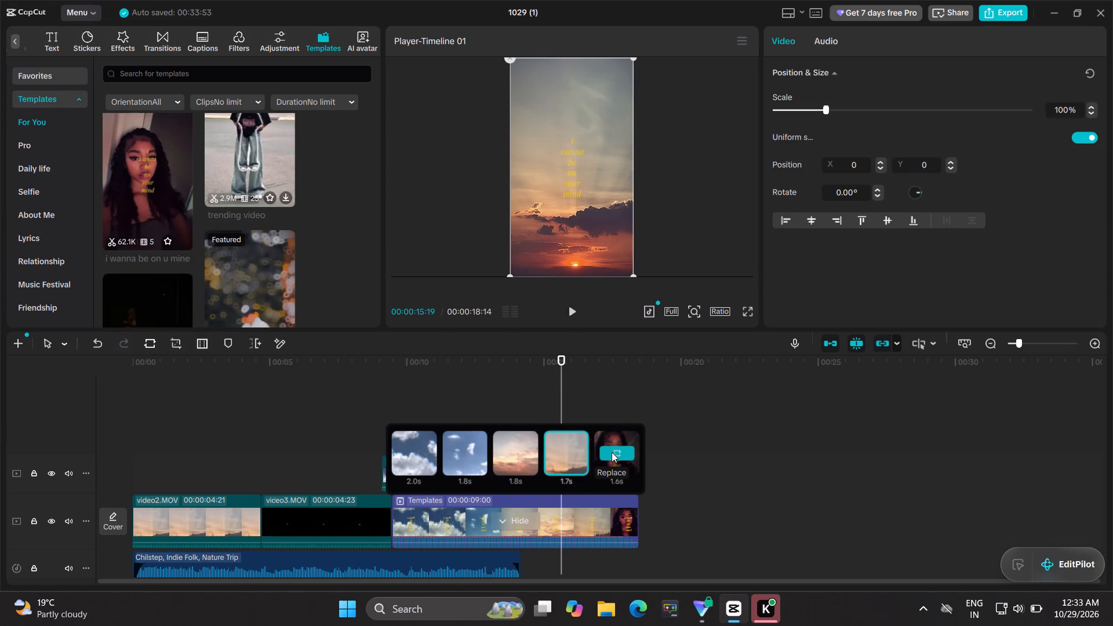
left_click(231, 195)
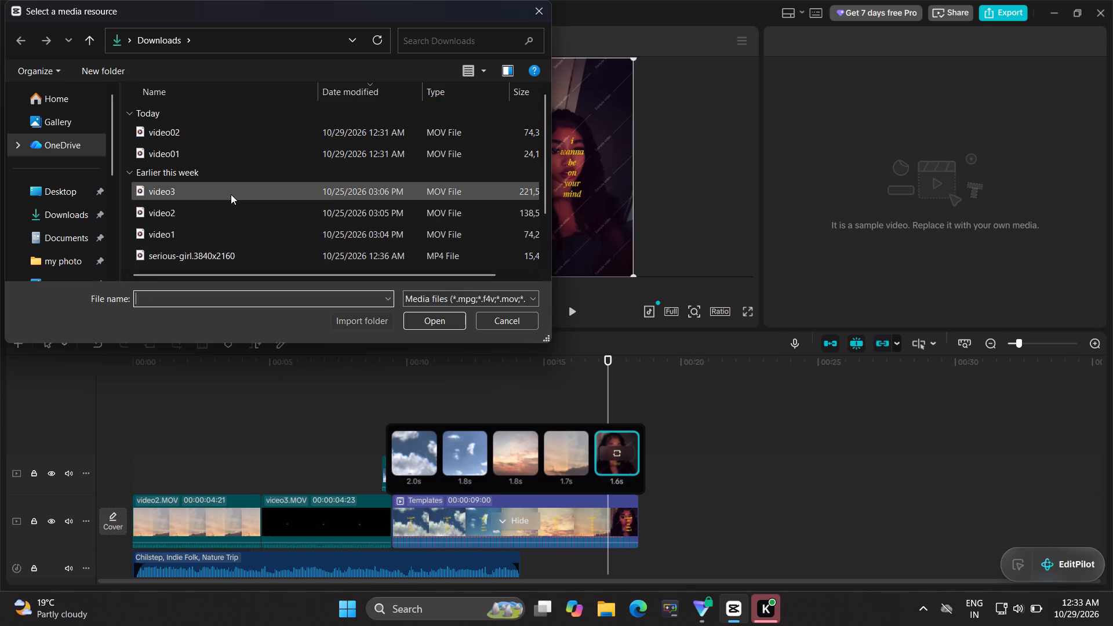
left_click(435, 320)
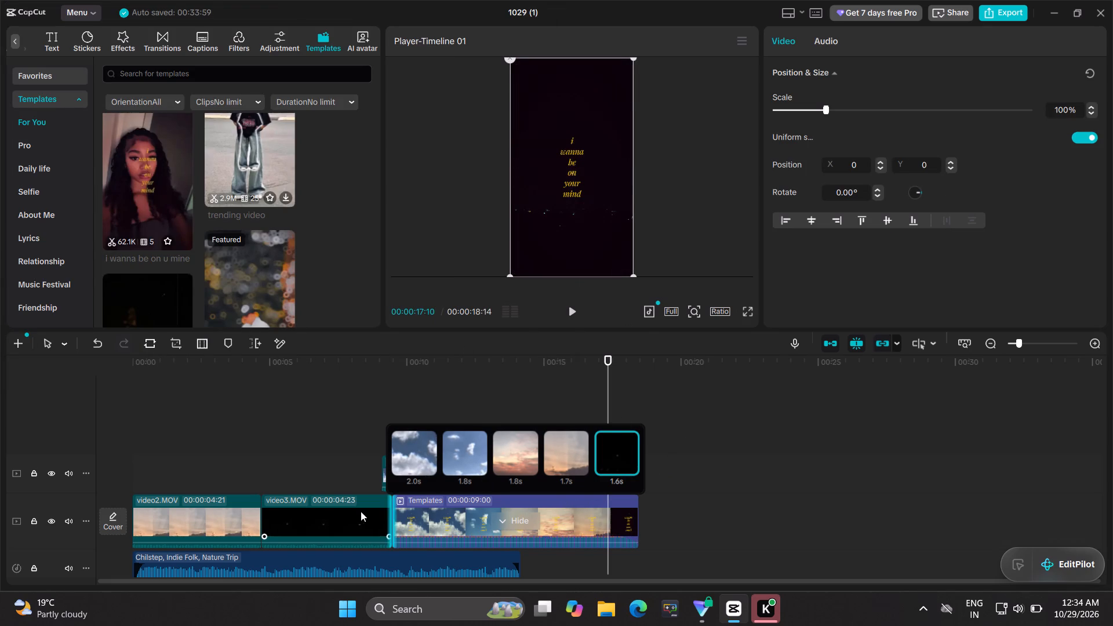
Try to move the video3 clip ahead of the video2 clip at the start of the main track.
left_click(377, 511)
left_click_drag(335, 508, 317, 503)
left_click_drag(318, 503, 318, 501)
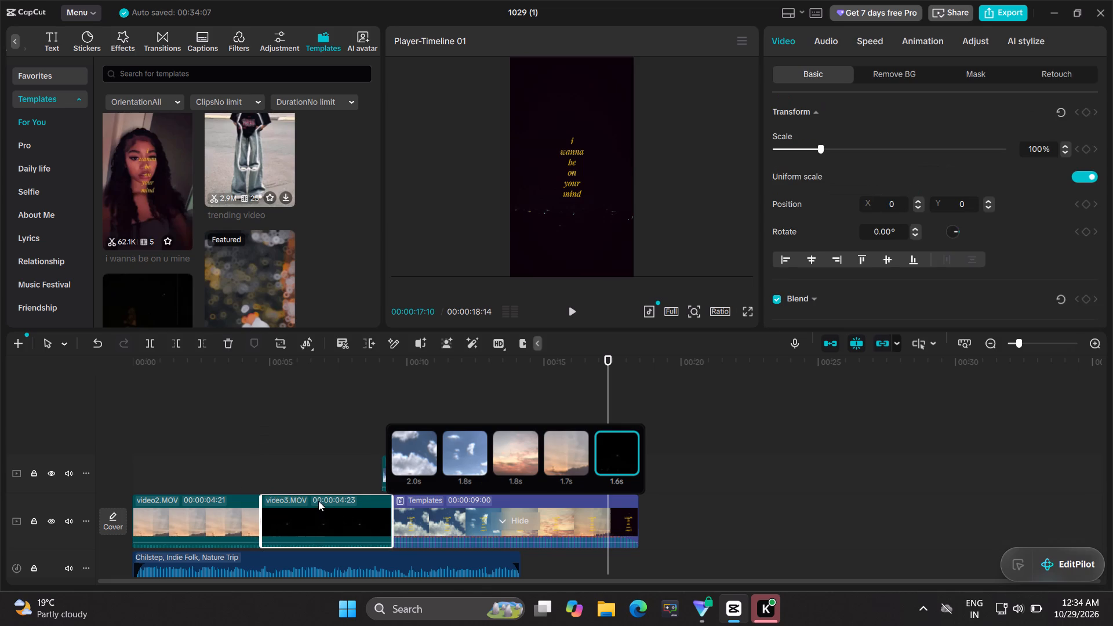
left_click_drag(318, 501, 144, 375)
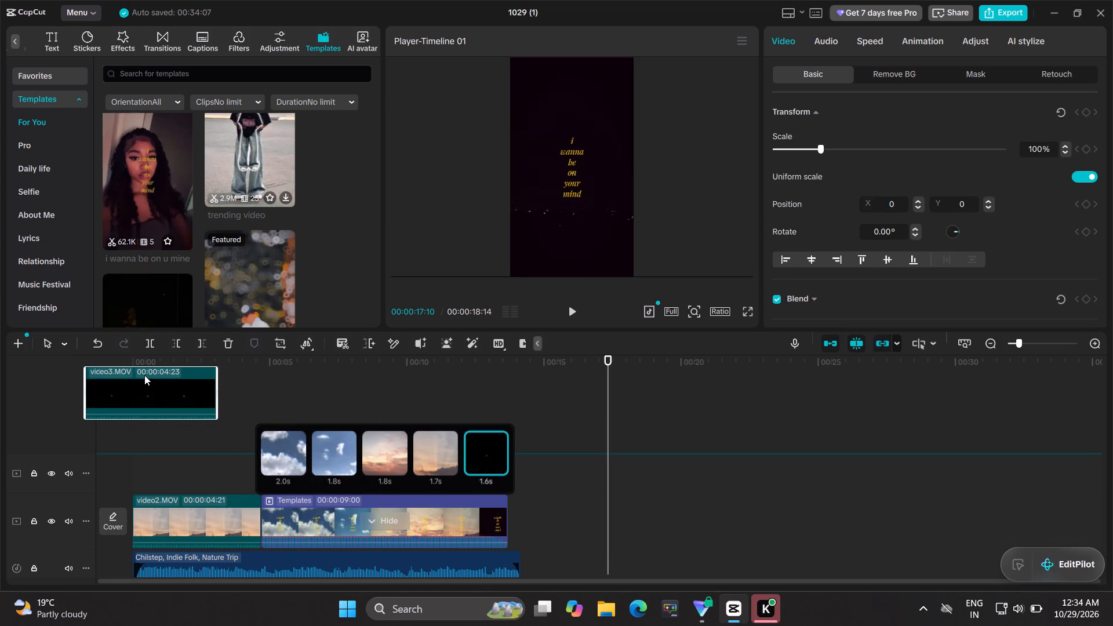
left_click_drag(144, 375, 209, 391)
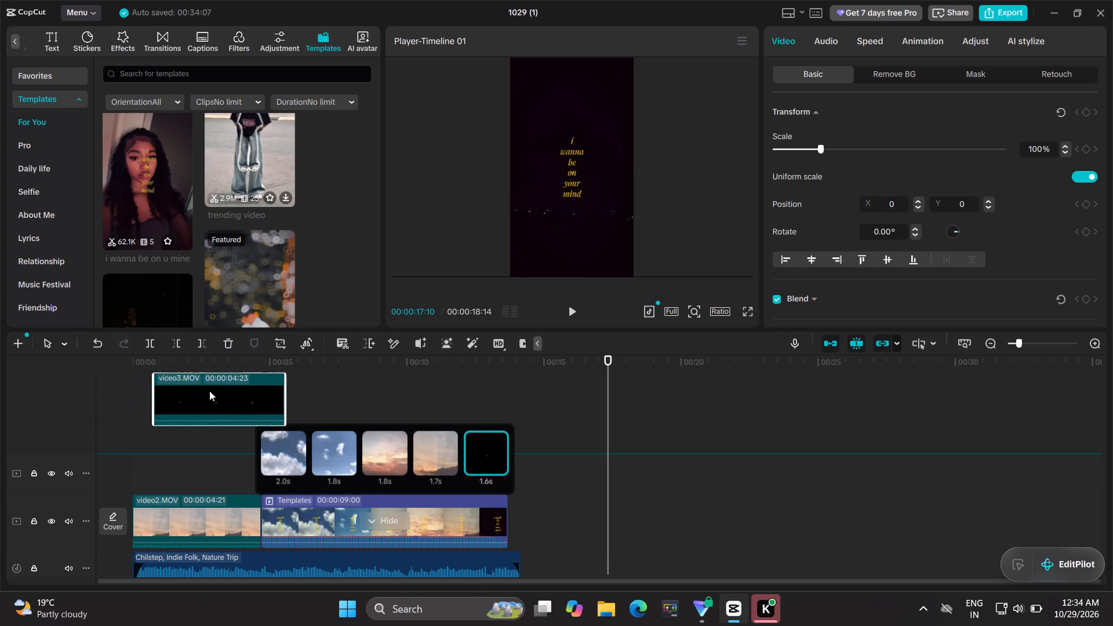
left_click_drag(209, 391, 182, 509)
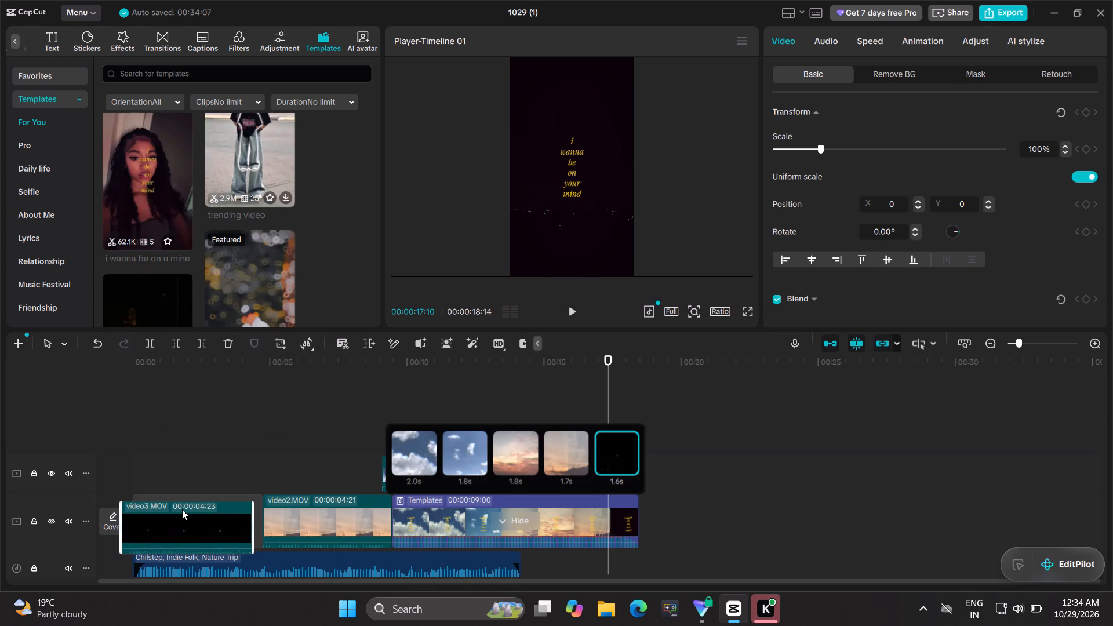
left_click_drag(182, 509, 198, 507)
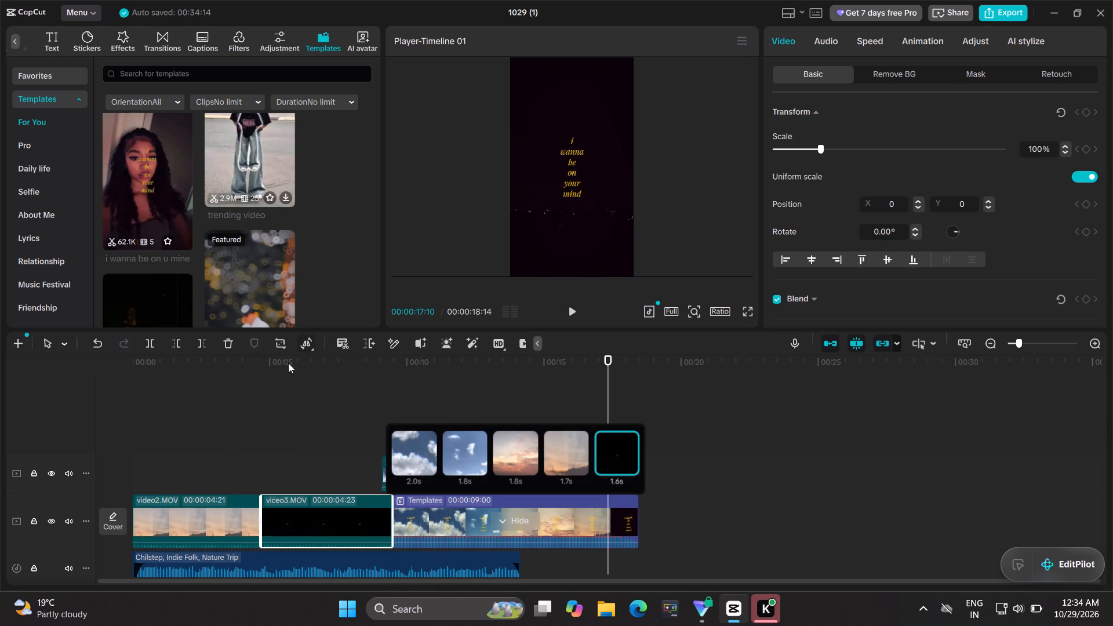
Delete the standalone video3 and video2 clips from the main track and the video1 clip from the track above.
left_click(230, 340)
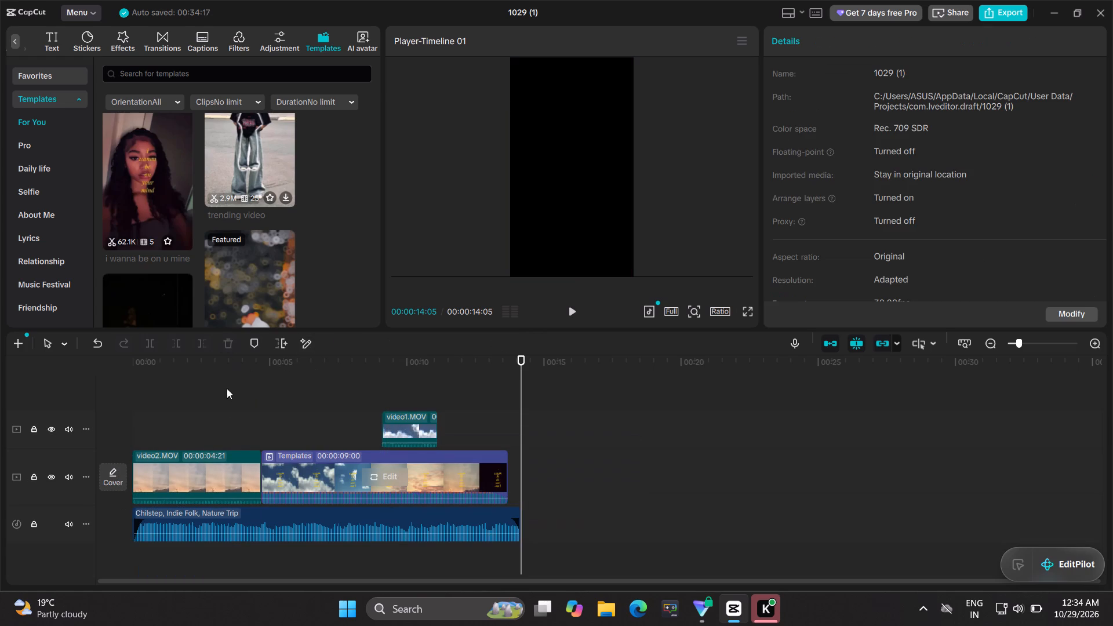
left_click(220, 483)
left_click(228, 340)
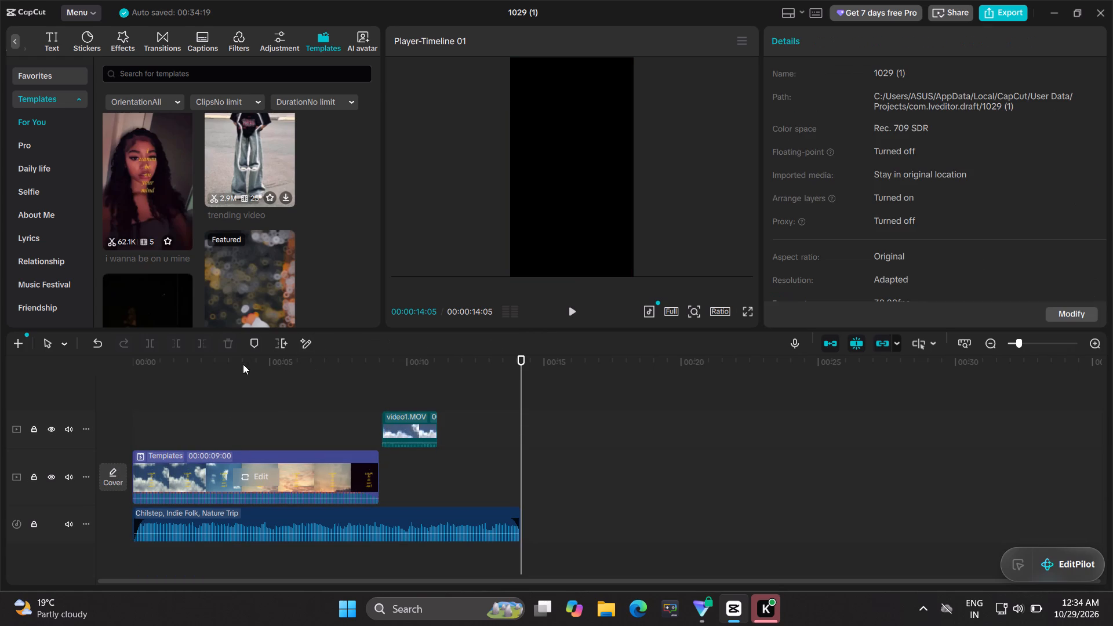
left_click(402, 428)
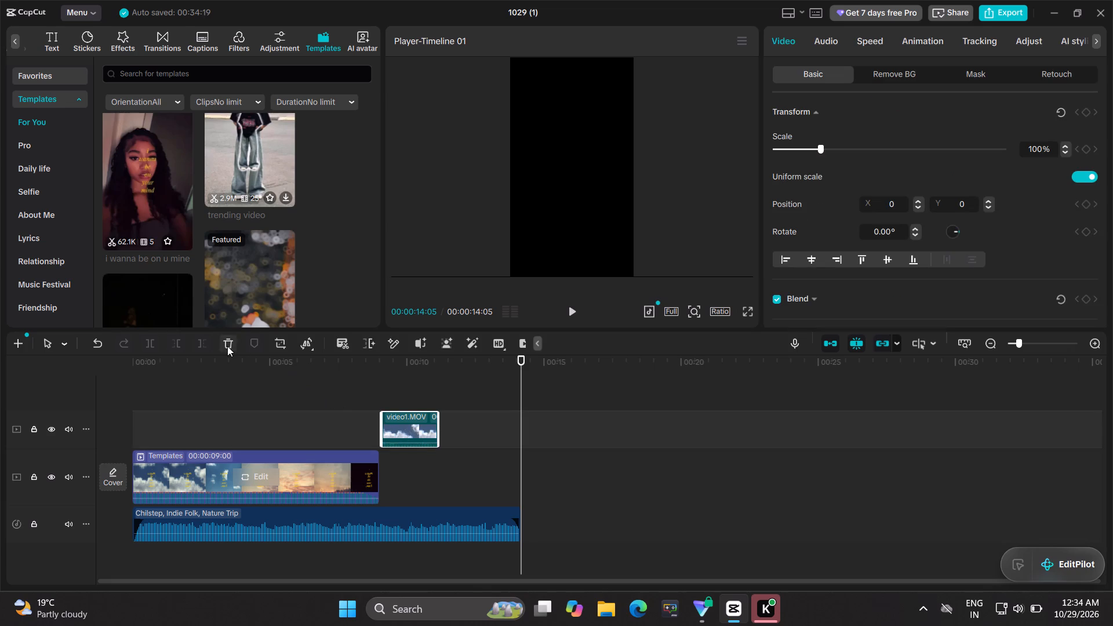
left_click(227, 344)
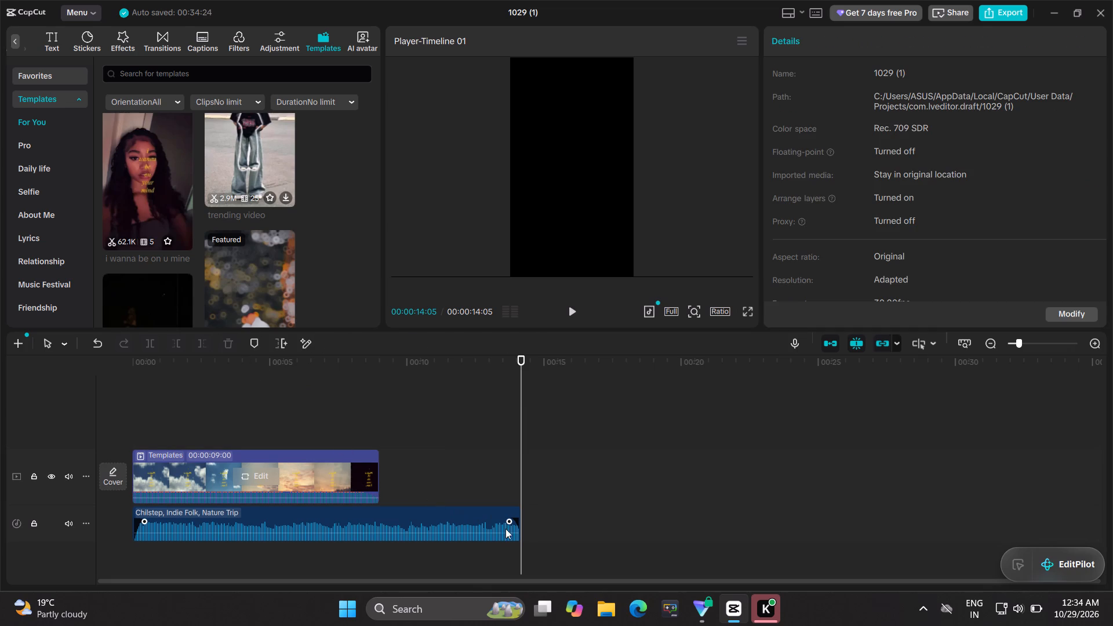
Delete the "Chilstep, Indie Folk, Nature Trip" music clip from the audio track.
left_click(508, 530)
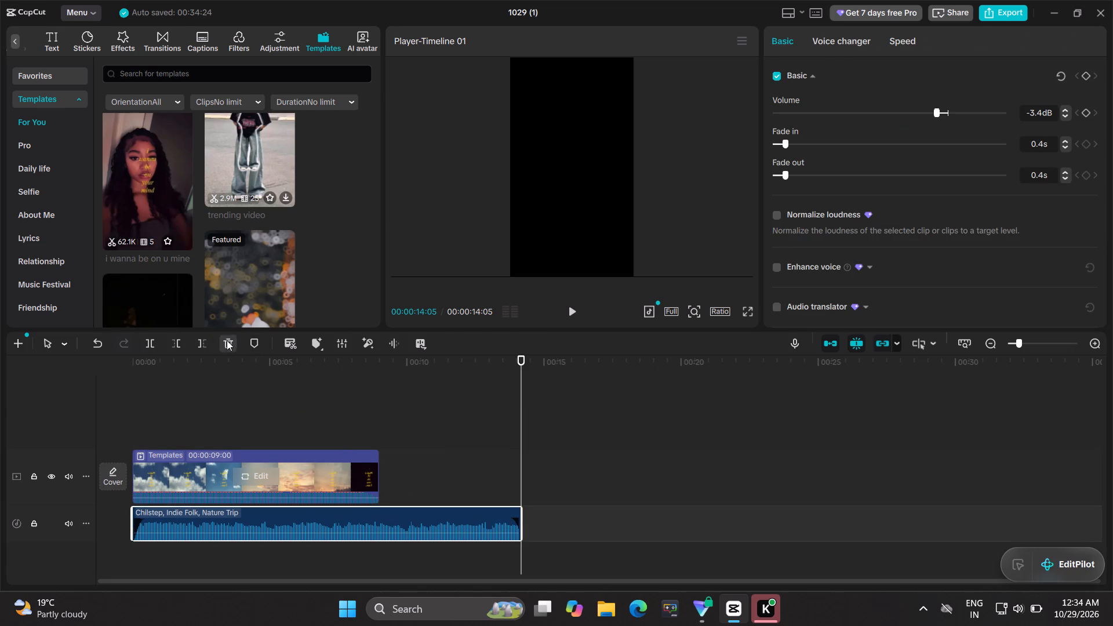
left_click(227, 340)
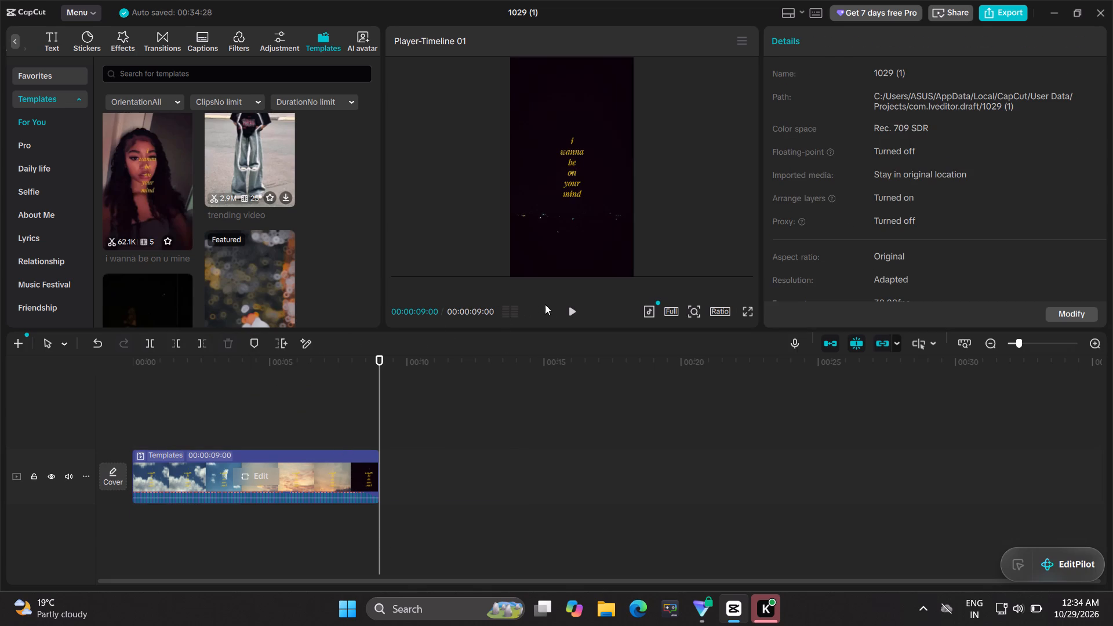
Play the filled template from the start of the timeline to review its clips and text.
left_click_drag(379, 370, 115, 385)
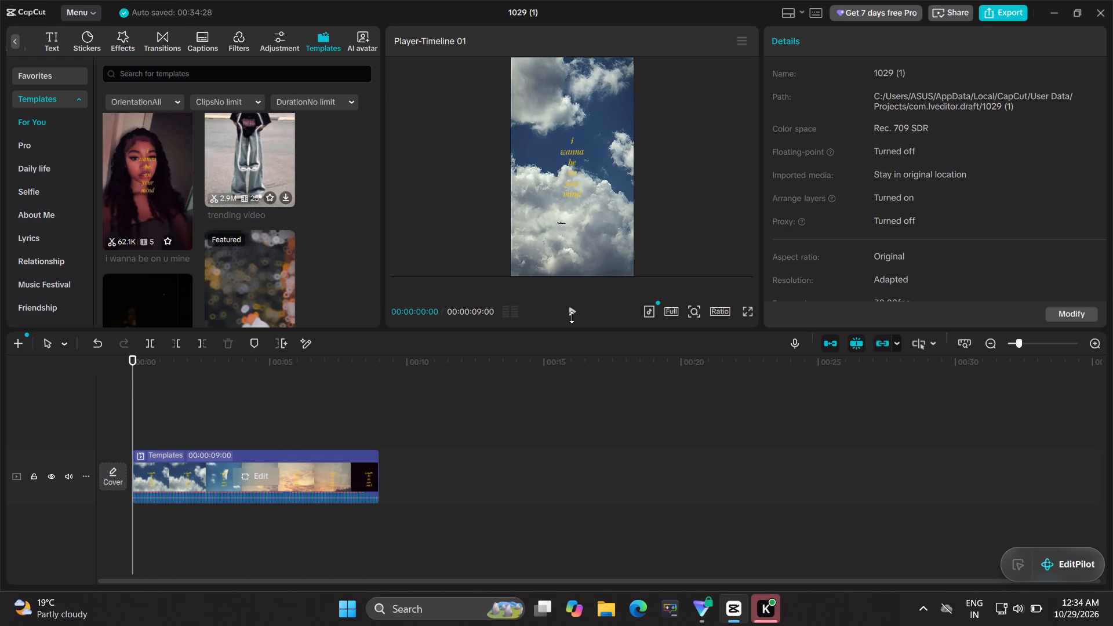
left_click(572, 316)
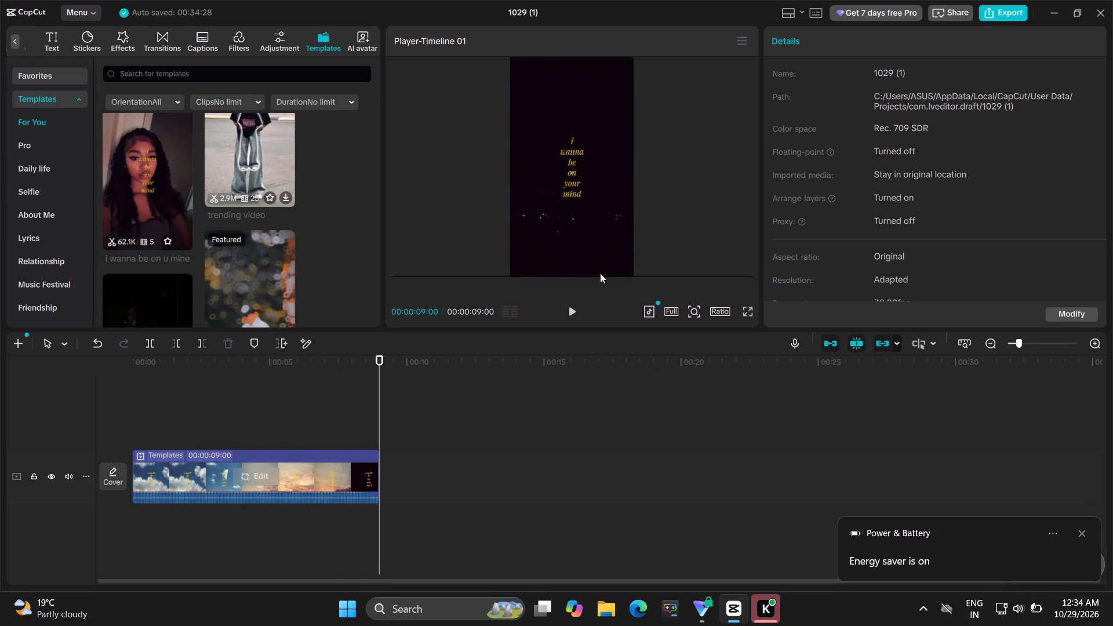
left_click(572, 309)
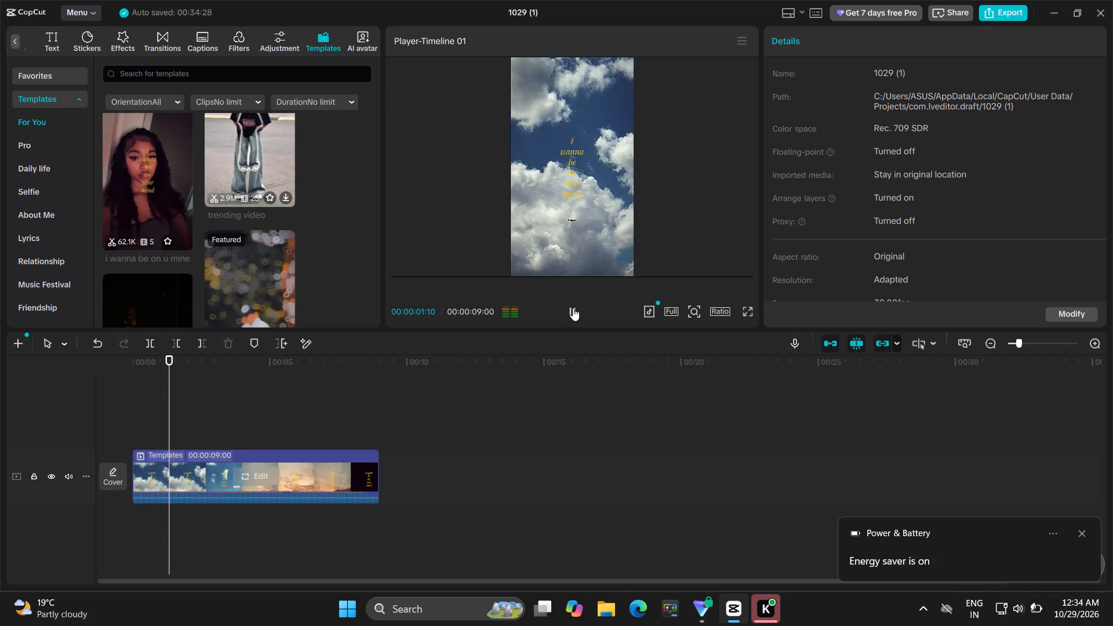
Select the template's "i wanna be on your mind" text in the preview and try to delete it.
left_click(576, 174)
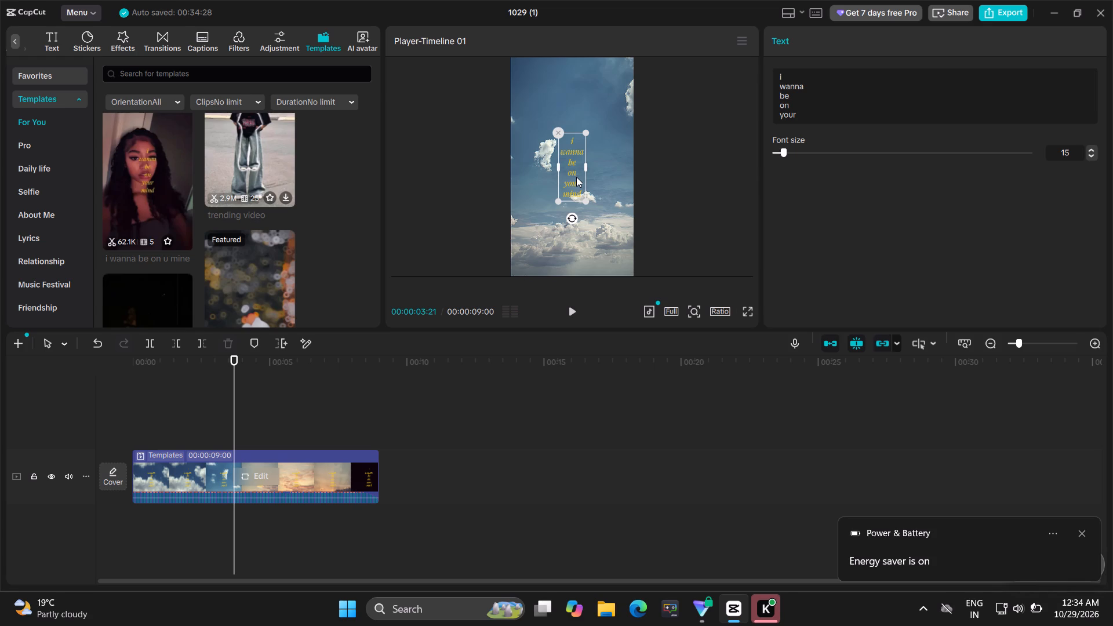
left_click(555, 132)
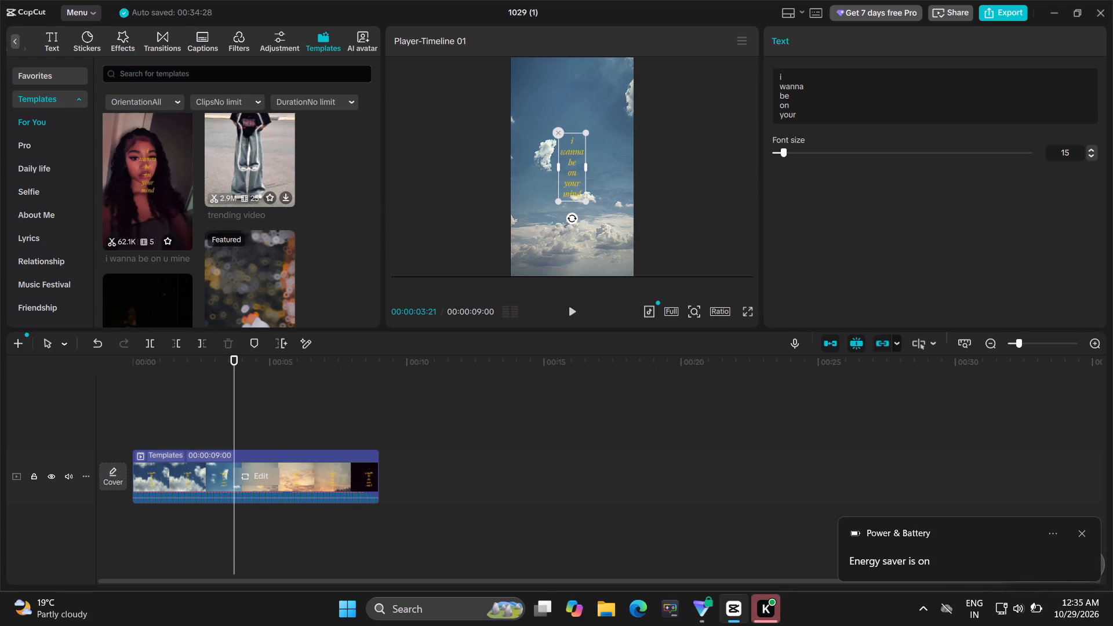
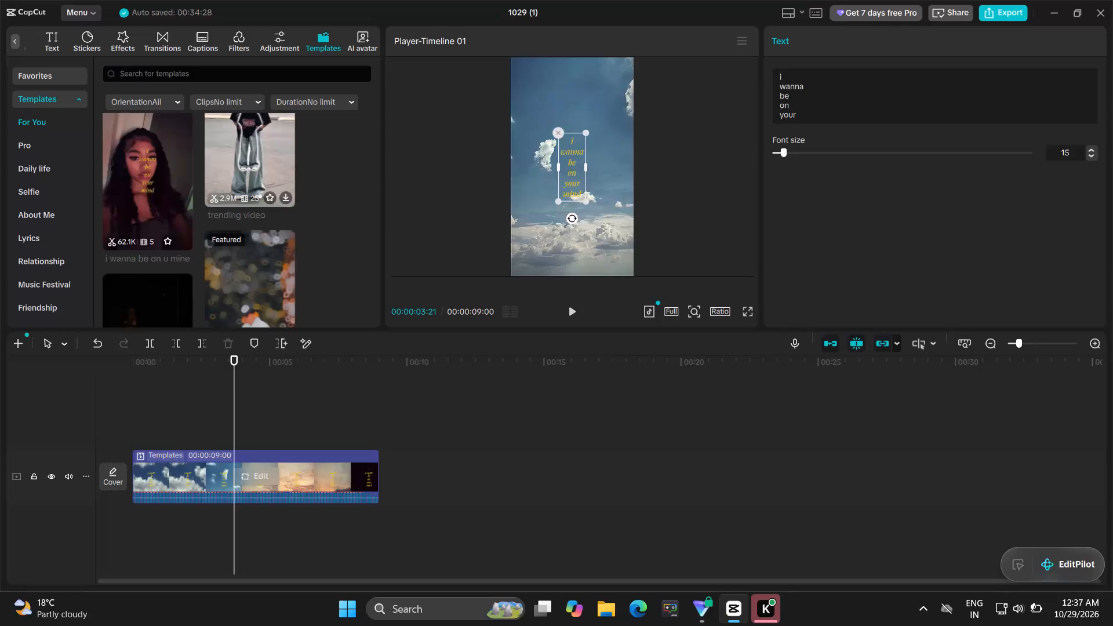
Replace the word "wanna" in the template's text with "Fallin".
left_click(819, 91)
key("BackSpace")
key("BackSpace")
key("BackSpace")
key("BackSpace")
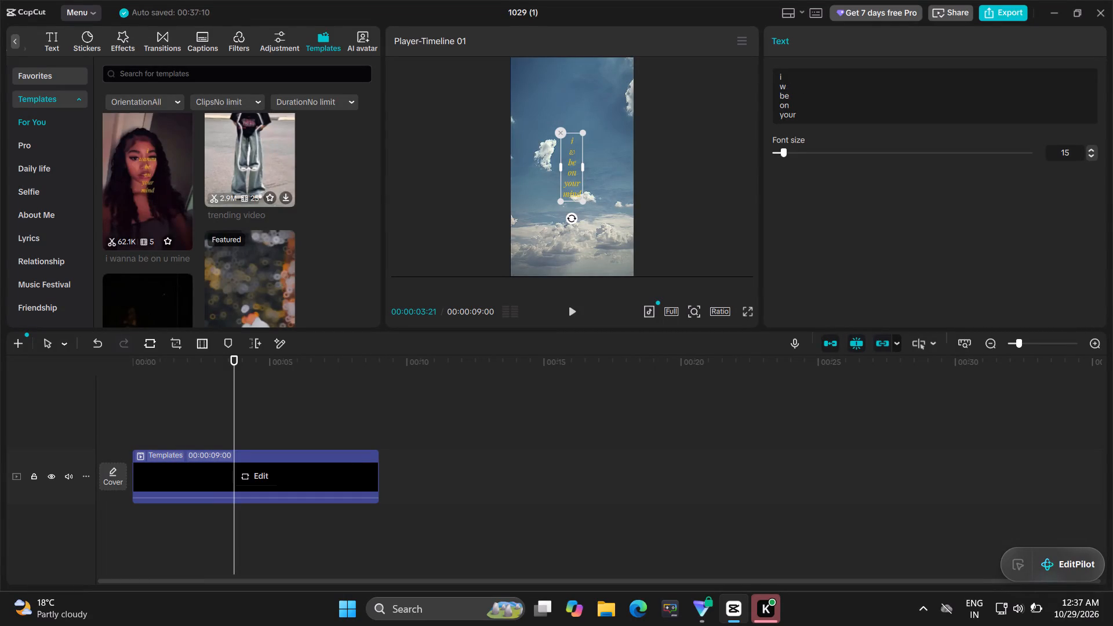
key("BackSpace")
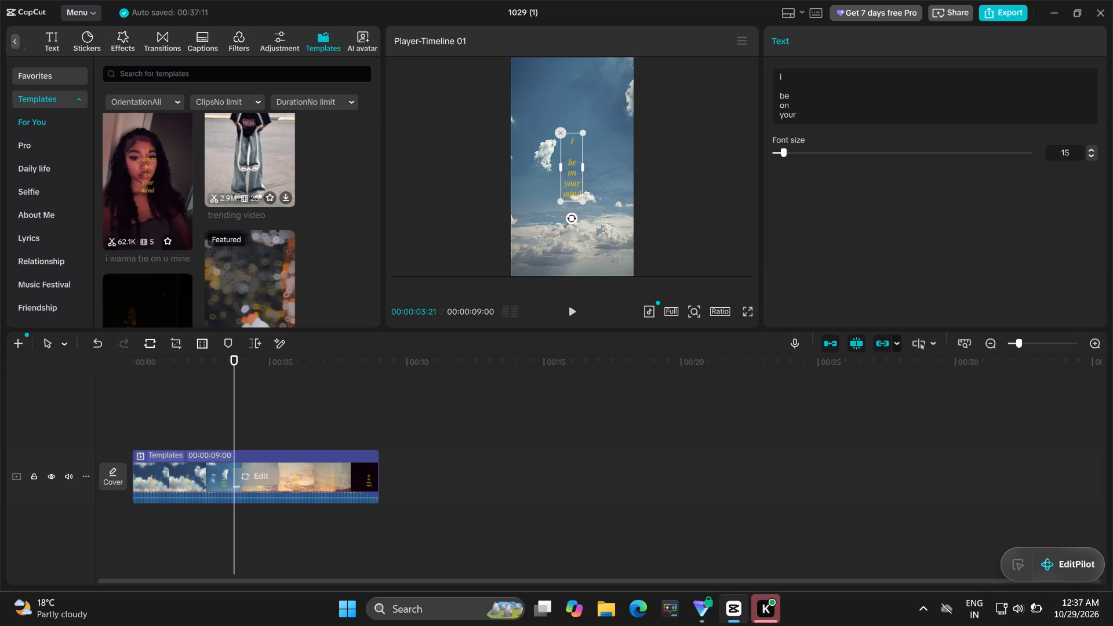
key("shift+f")
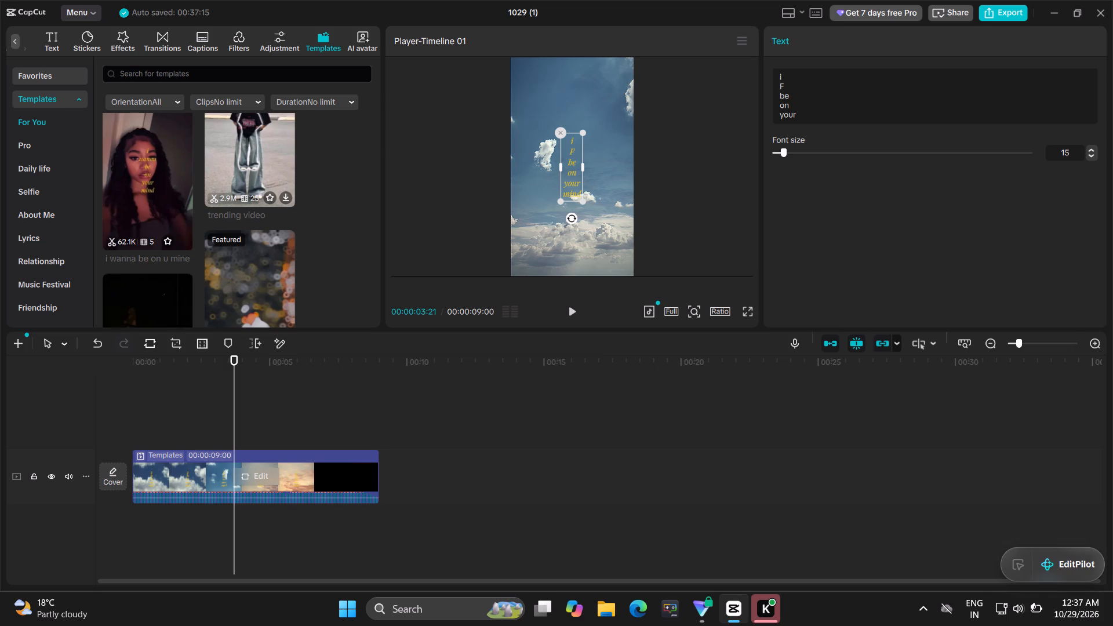
type("allin")
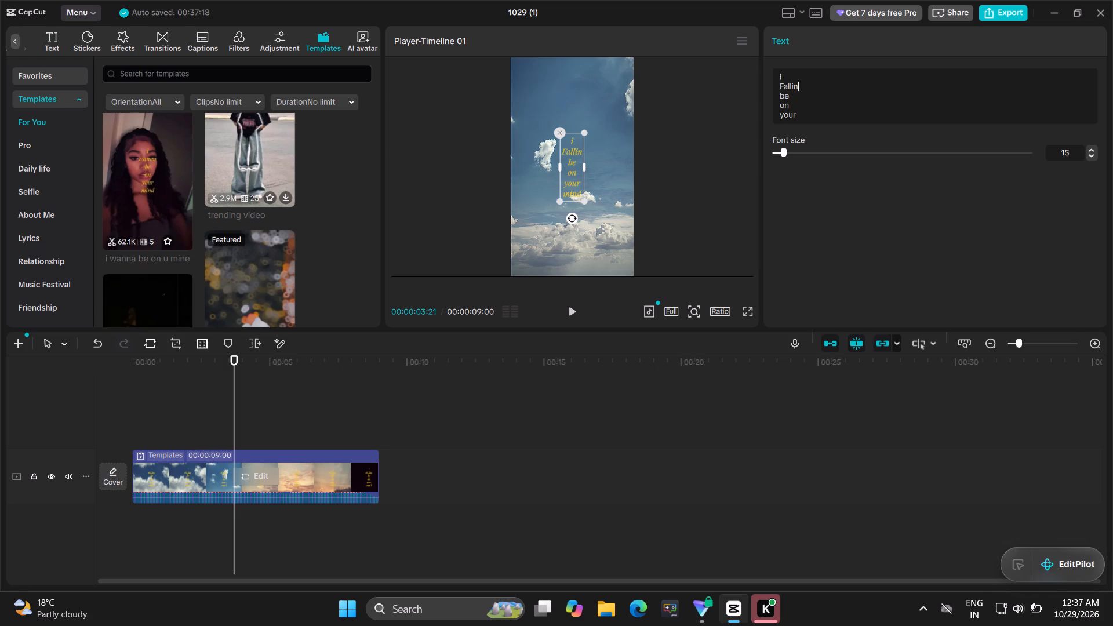
Replace the words "be" and "on" in the template's text with "just" and "as".
left_click(798, 99)
key("BackSpace")
key("BackSpace")
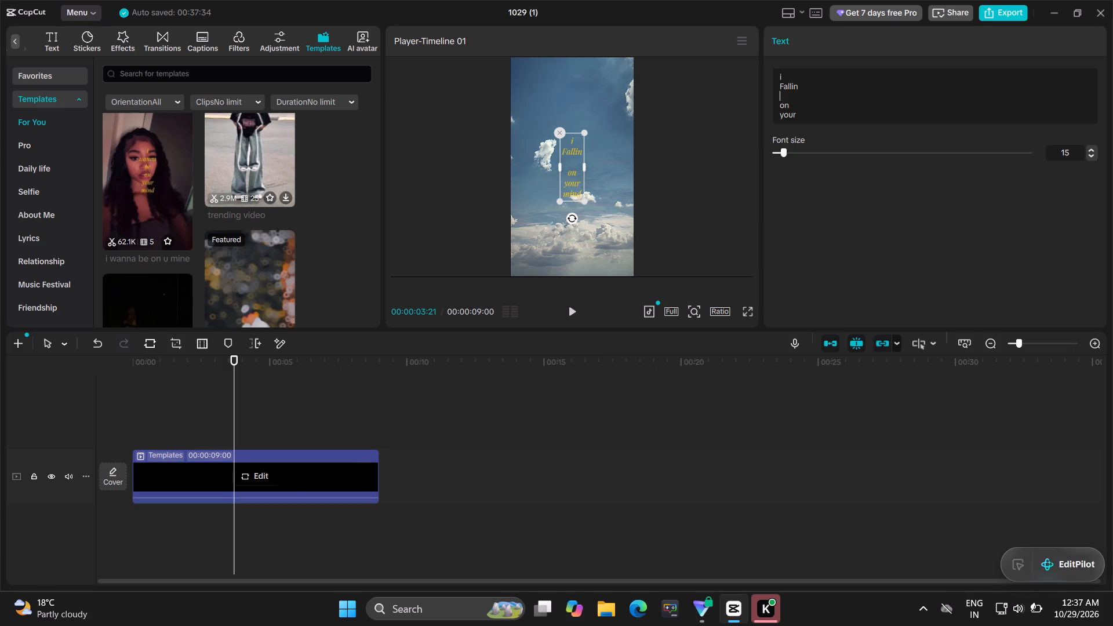
type("just")
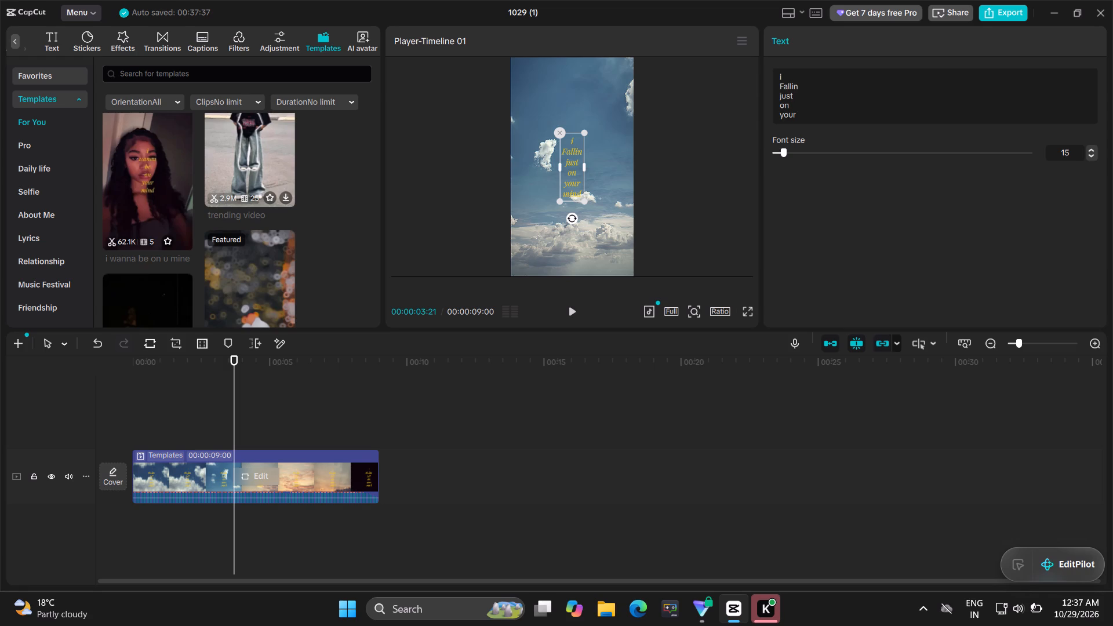
left_click(791, 103)
type("\\\\")
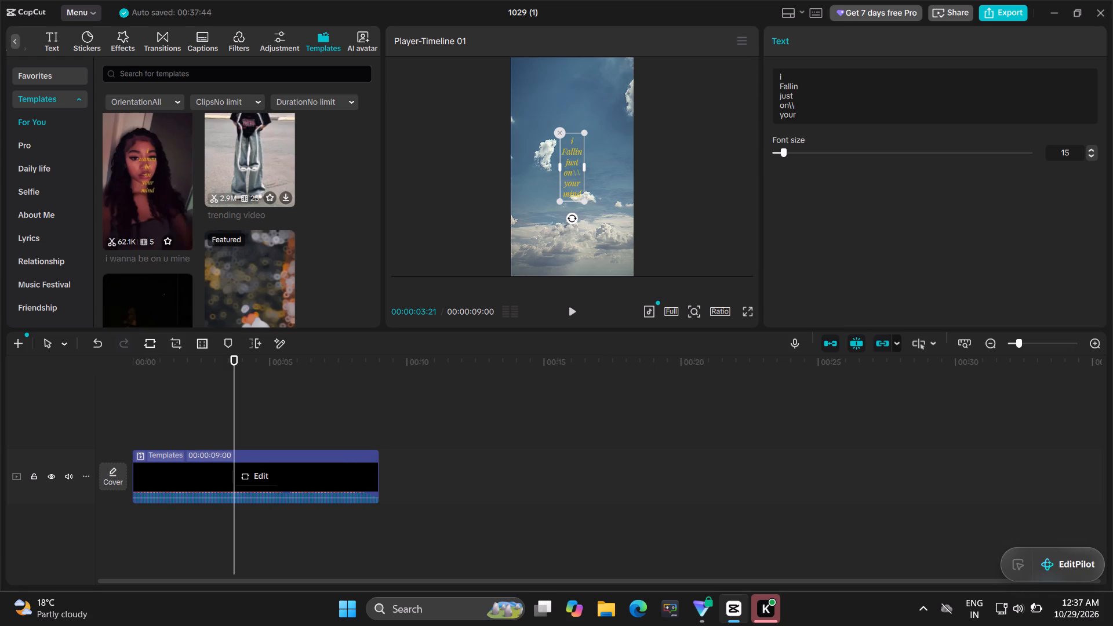
key("BackSpace")
key("BackSpace")
key("BackSpace")
key("BackSpace")
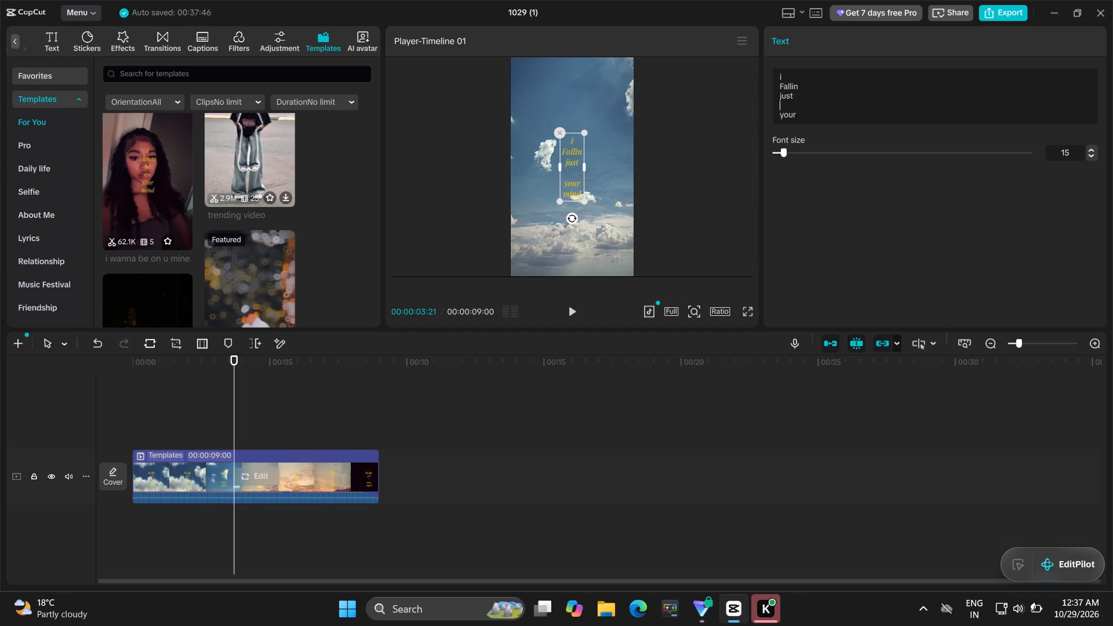
type("as")
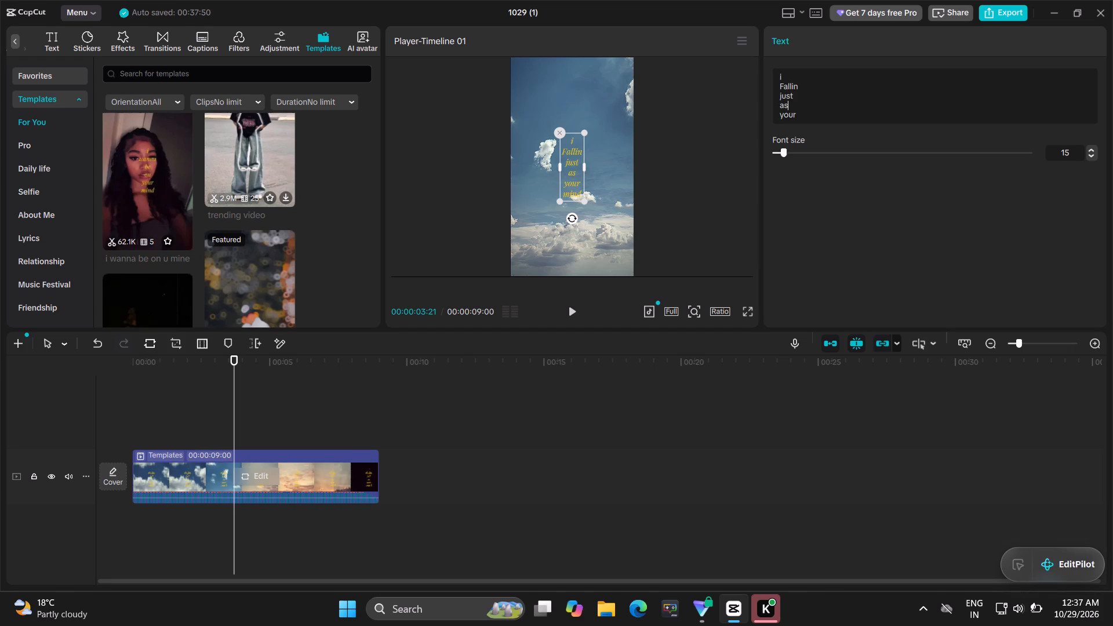
Replace the word "your" in the template's text with "hard".
left_click(798, 117)
key("BackSpace")
key("BackSpace")
key("BackSpace")
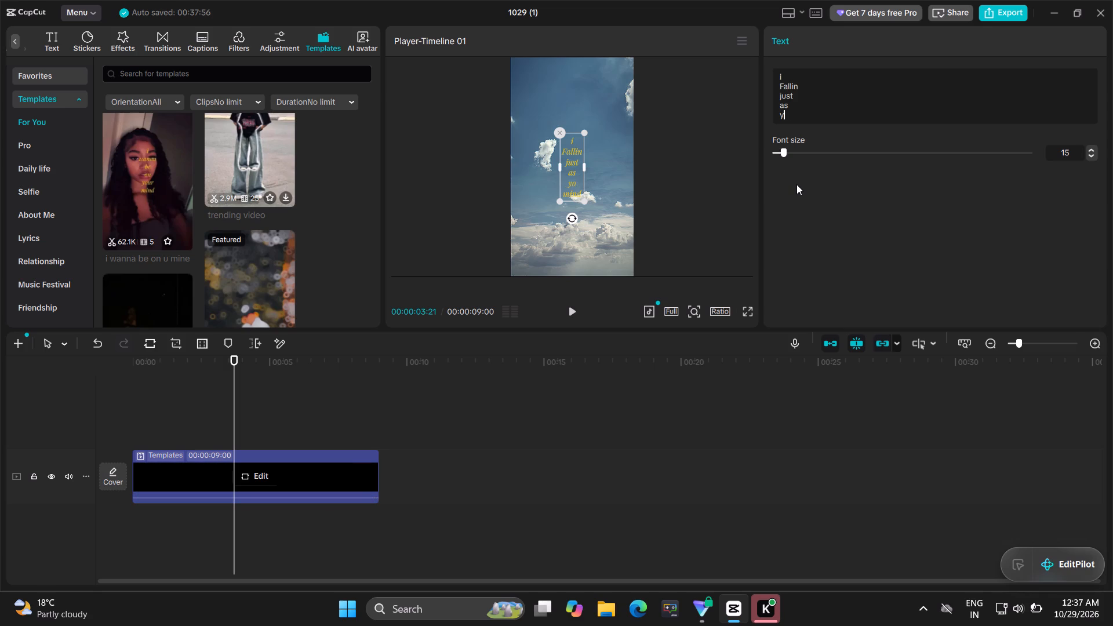
key("BackSpace")
type("ha")
type("rd")
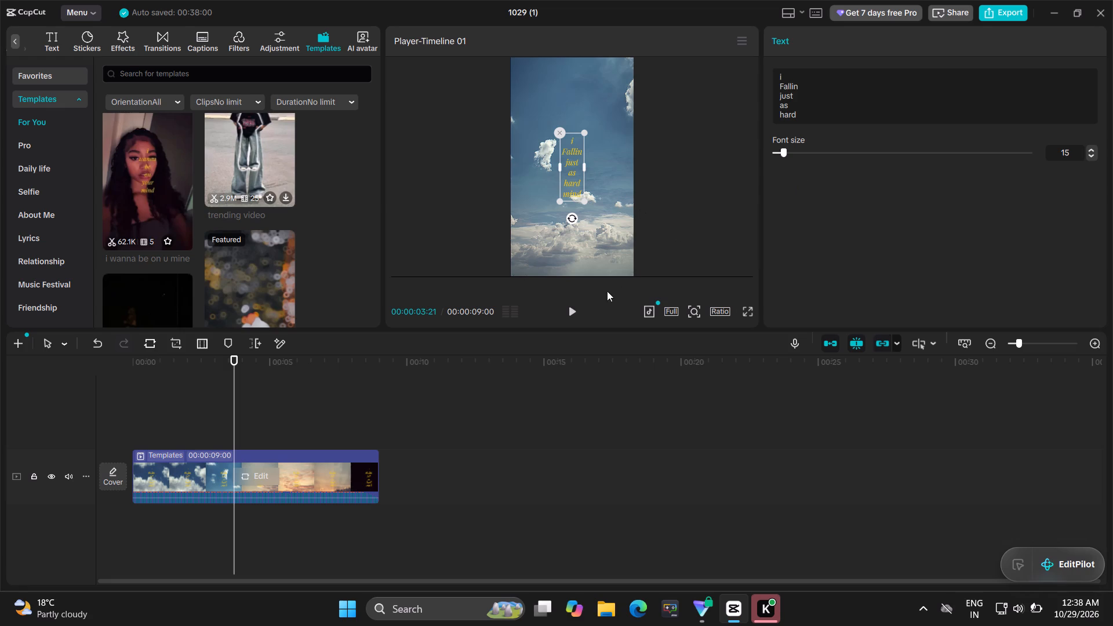
Play the template through to its end to review the edited text.
left_click(570, 312)
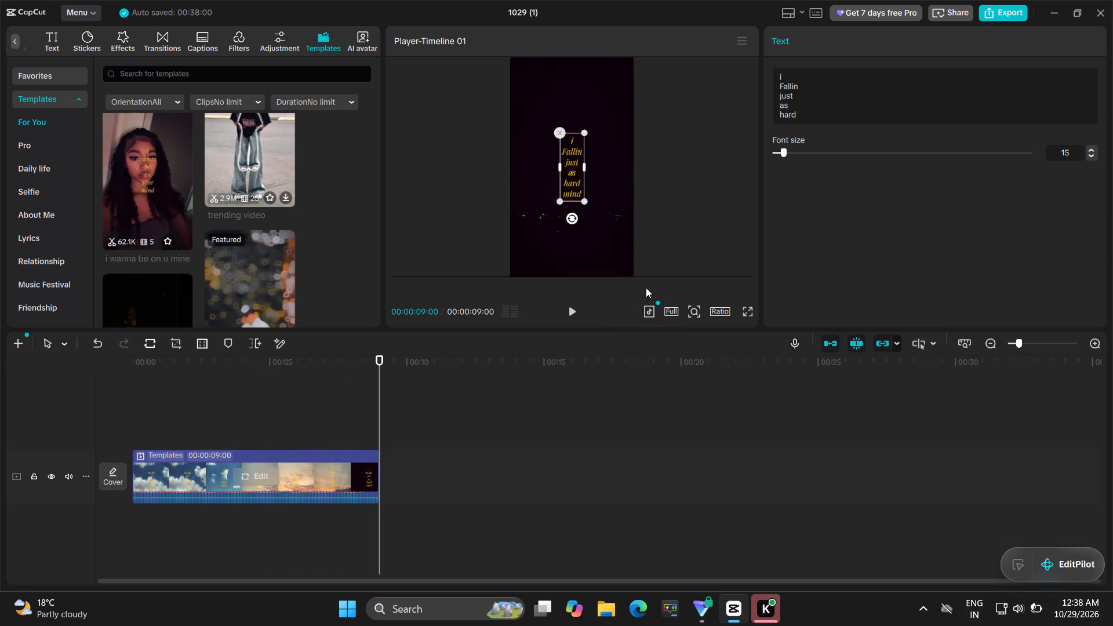
Delete the word "mind" from the last line of the template's text, below "hard".
scroll(795, 102, "down", 8)
left_click(806, 114)
key("Return")
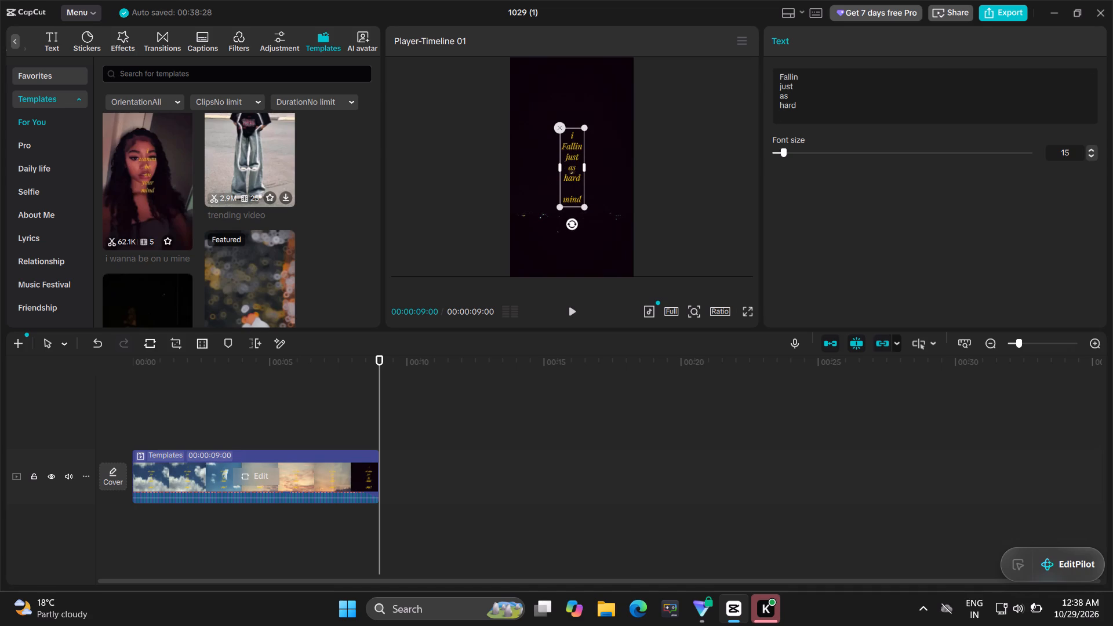
key("BackSpace")
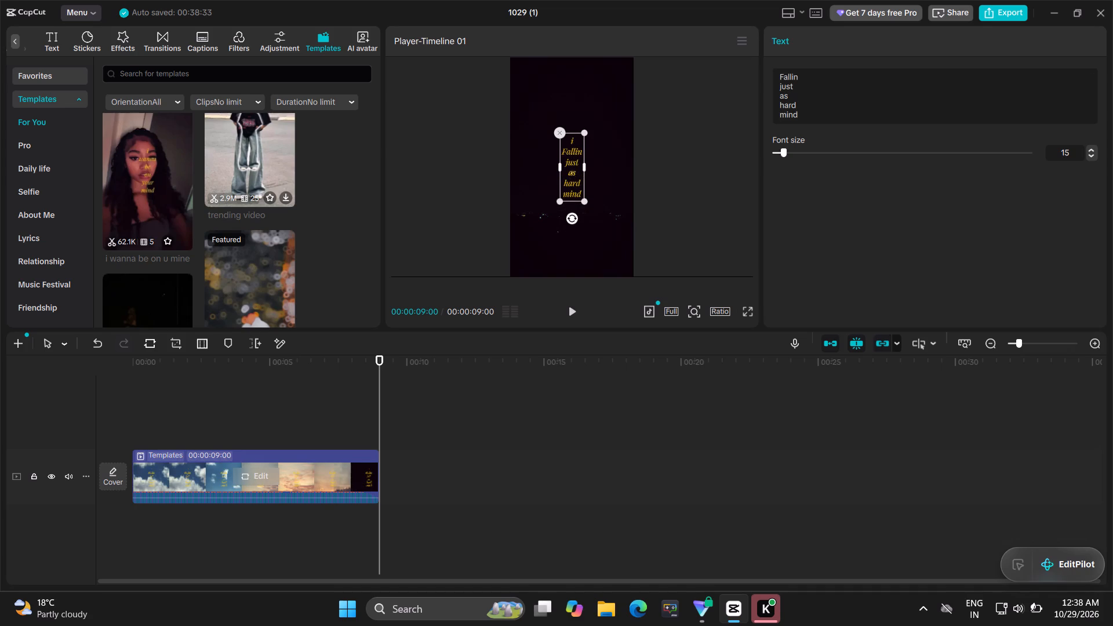
left_click(803, 117)
key("BackSpace")
key("BackSpace")
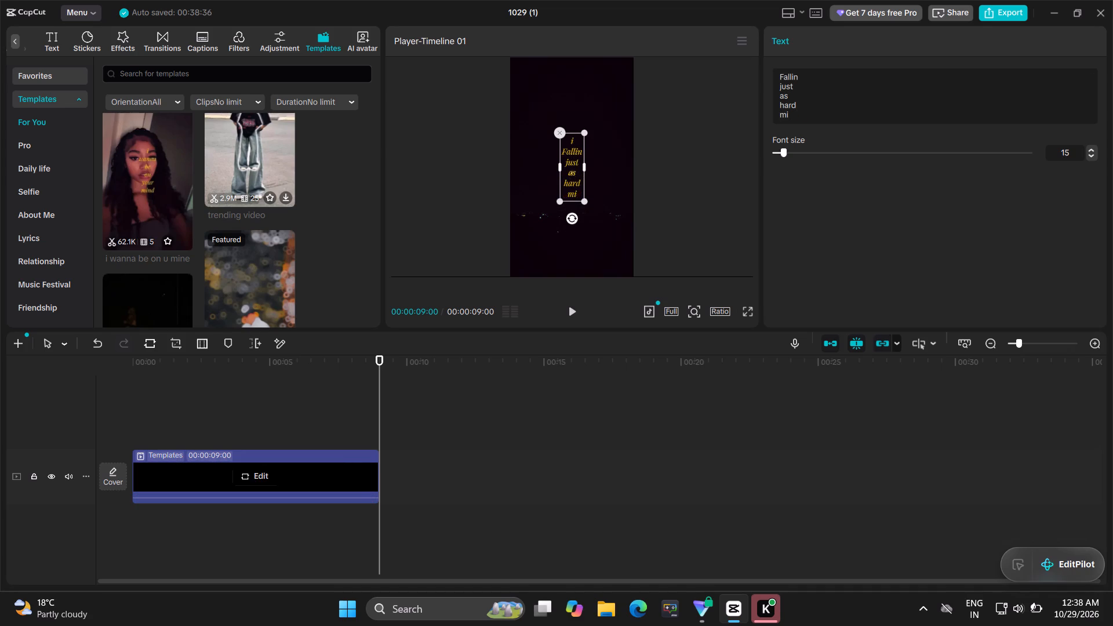
key("BackSpace")
key("BackSpace")
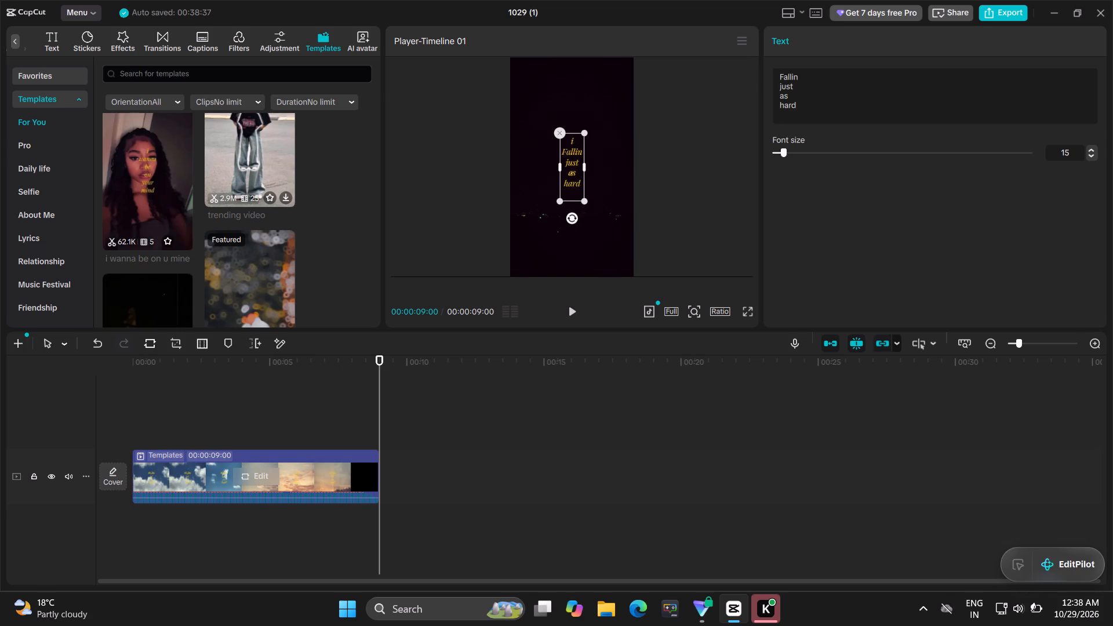
Play the whole video to review the shortened text over the sky clips.
left_click(569, 311)
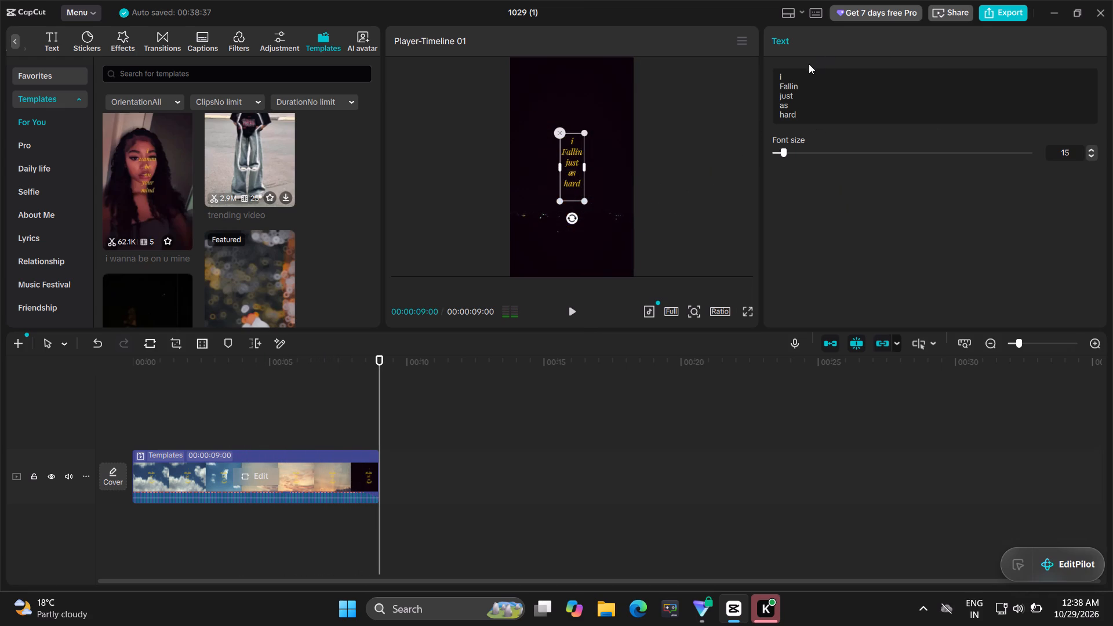
Set the font size of the "i Fallin just as hard" text to 14.
left_click(805, 108)
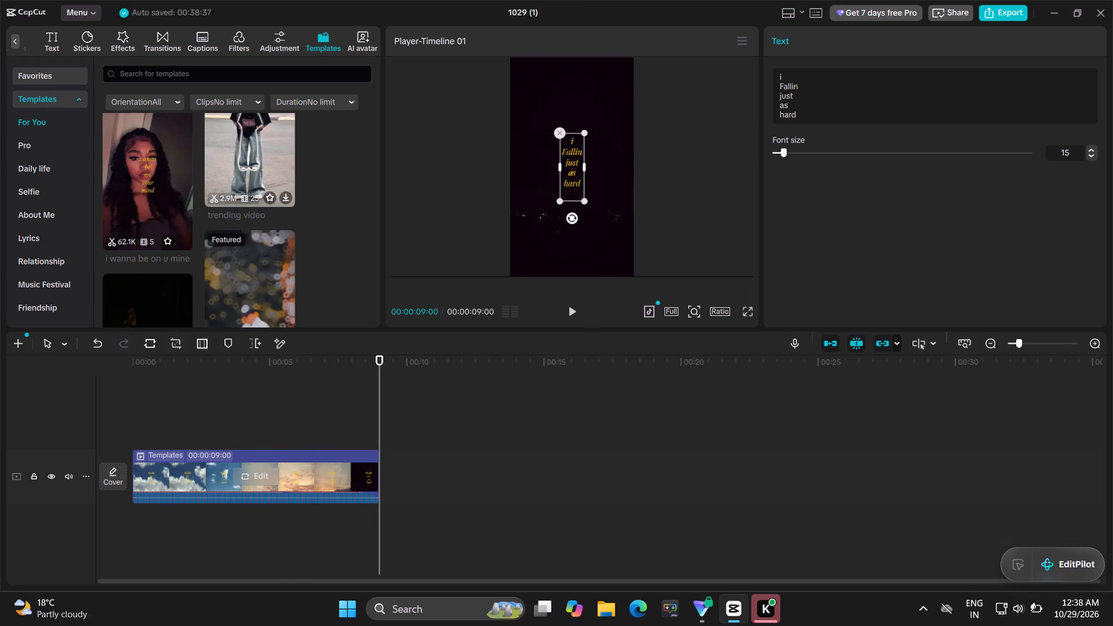
left_click(813, 121)
left_click(812, 99)
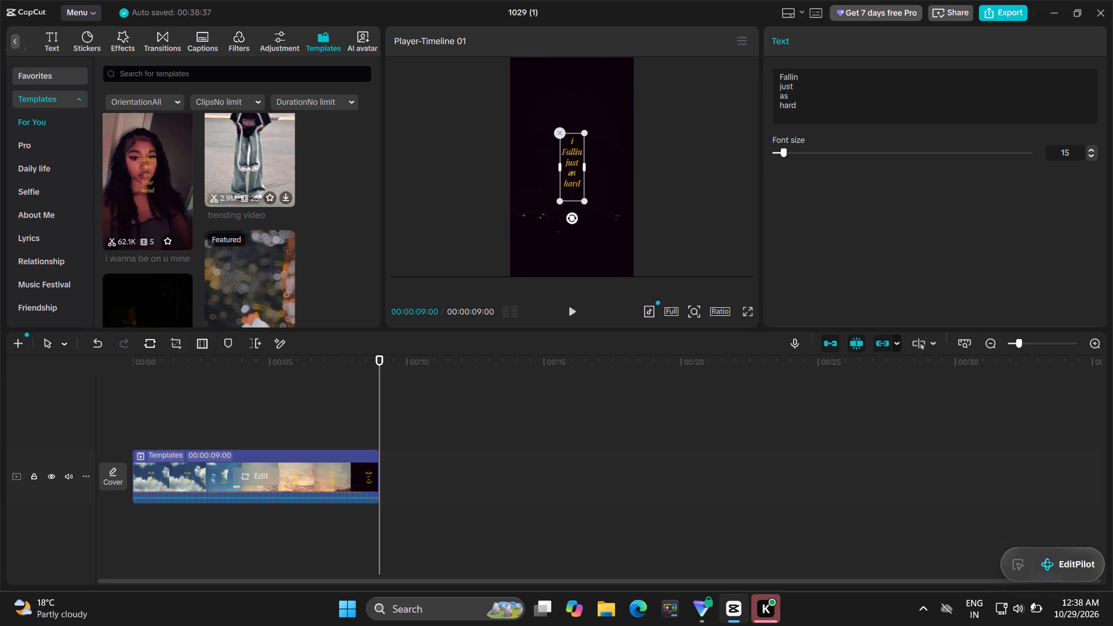
left_click(812, 103)
left_click(1091, 154)
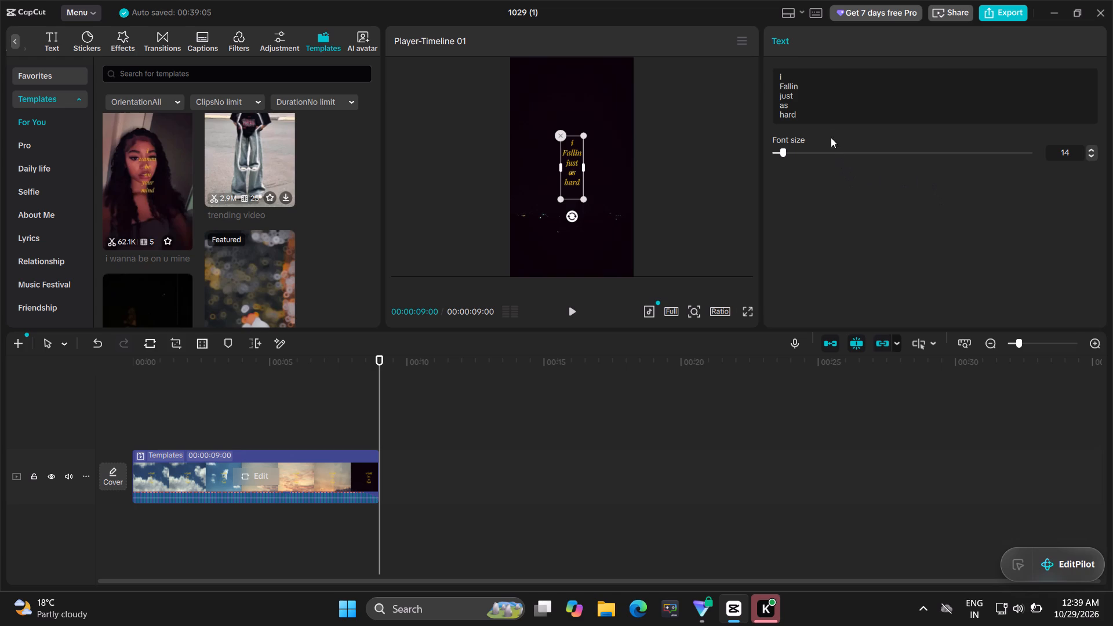
left_click(784, 39)
Play the video again to check the text at its new size.
left_click(574, 310)
Export the video as "1029 (1)" in mp4 format at 1080P, 30fps, with the HEVC codec.
left_click(996, 12)
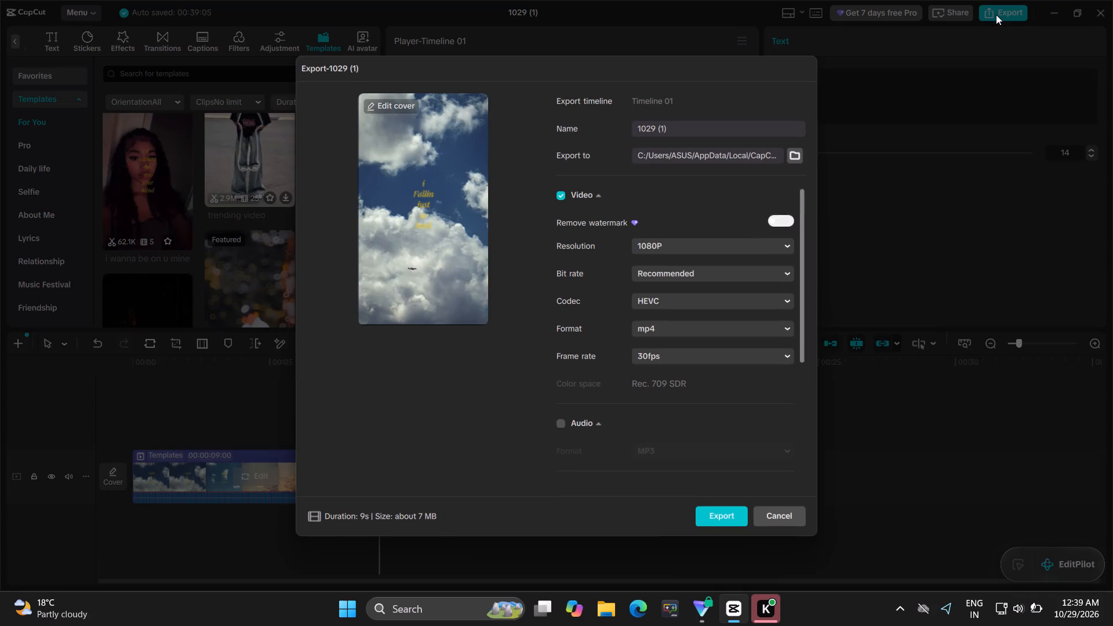
left_click(720, 516)
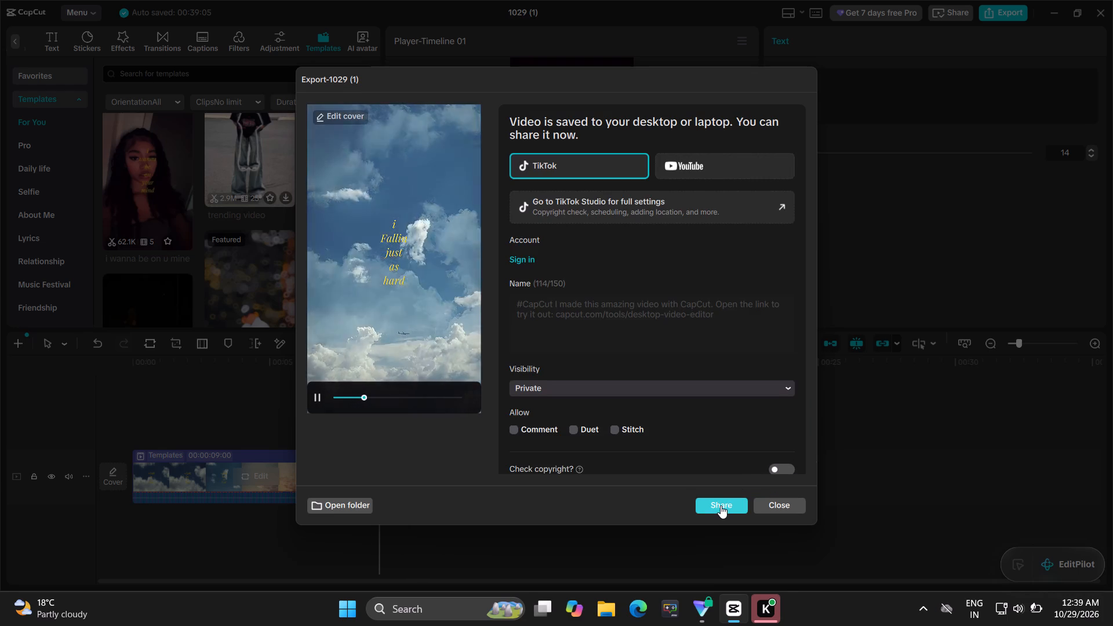
Start sharing the exported video to TikTok with Private visibility.
left_click(721, 505)
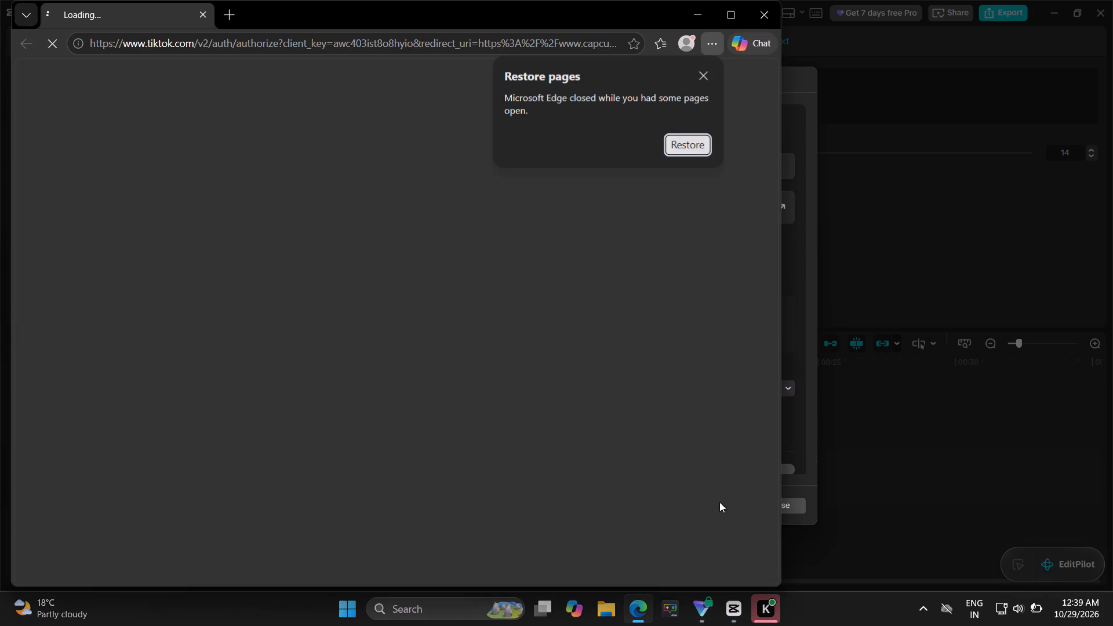